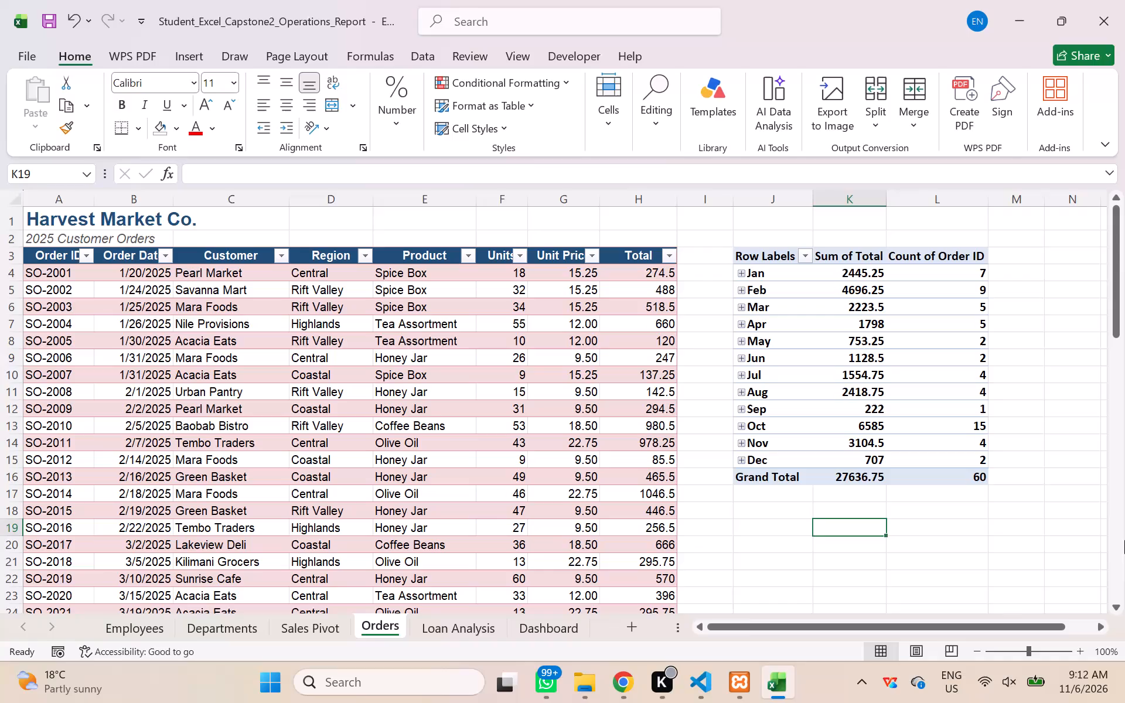
On the Loan Analysis sheet, calculate the Monthly Payment in B9 with the formula =PMT(B5/B7,B6*B7,-B4).
click(473, 634)
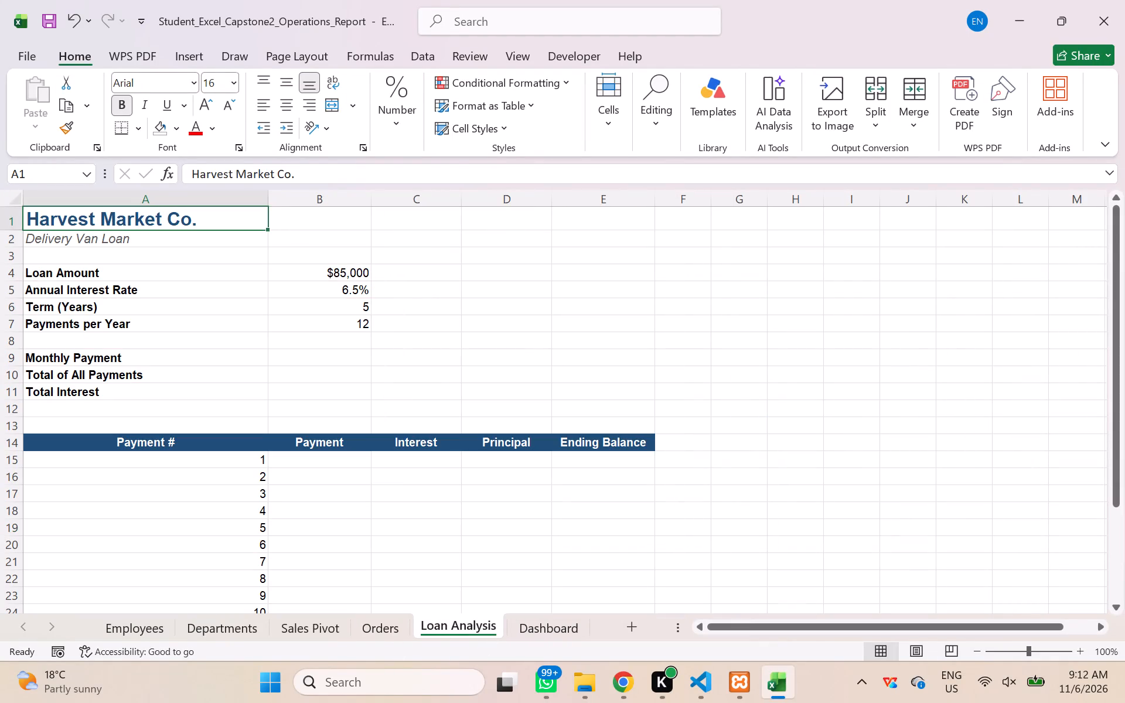
click(325, 343)
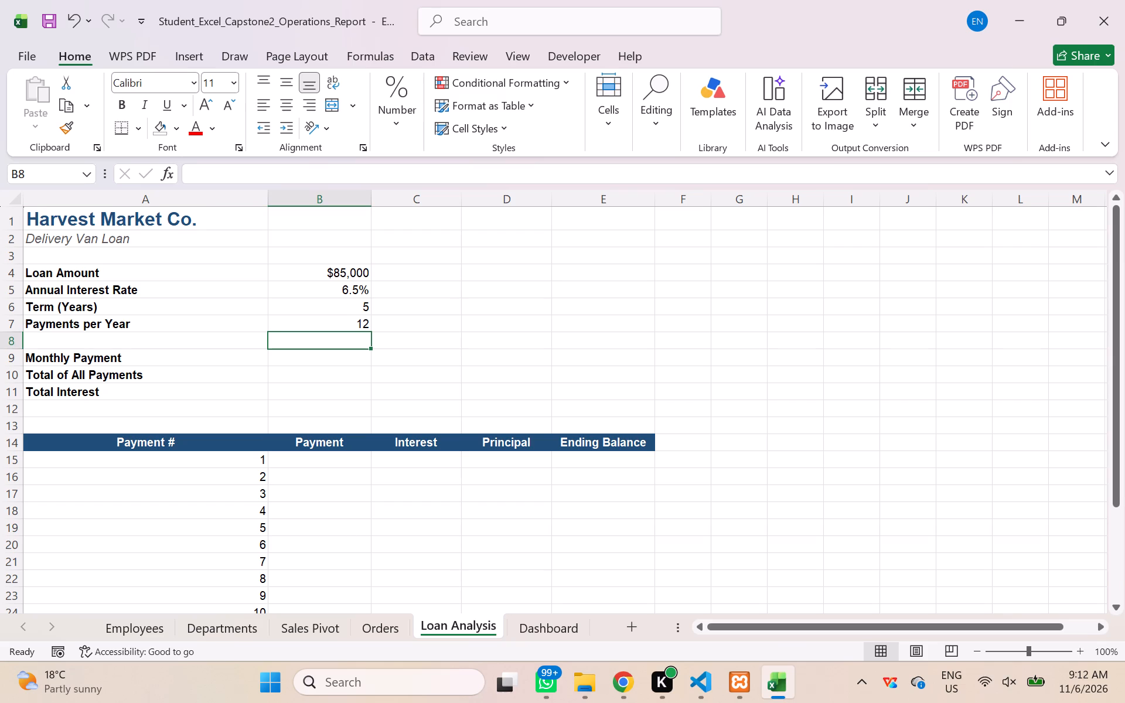
click(290, 362)
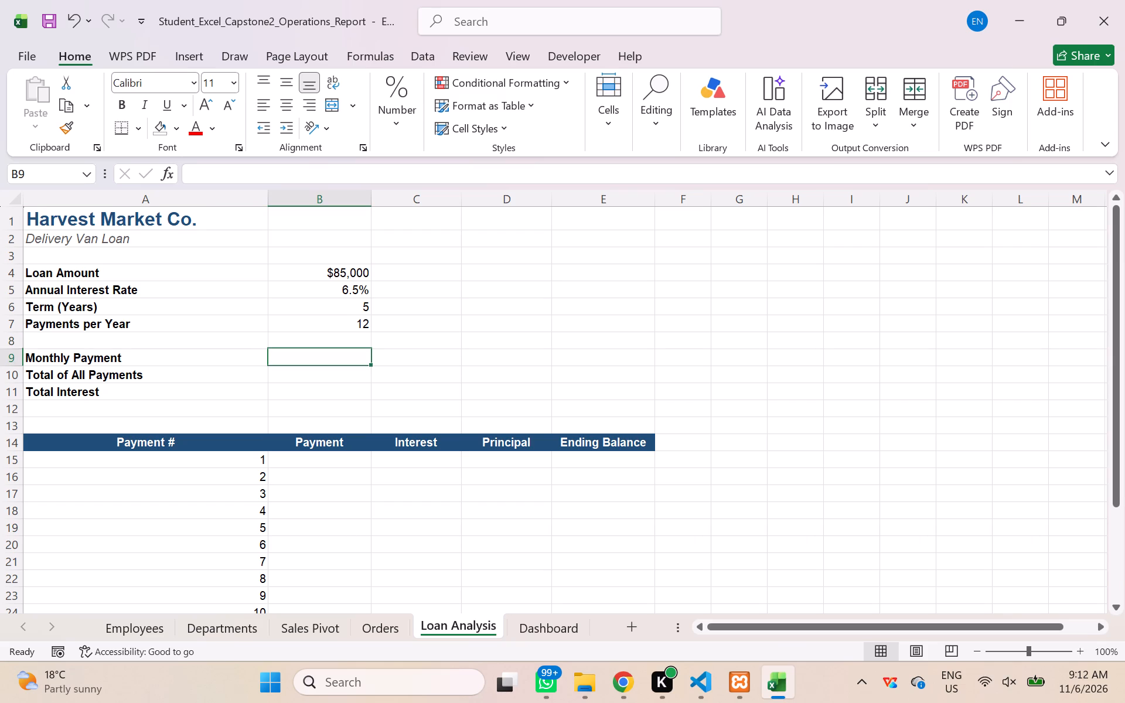
key(equal)
text(pmt)
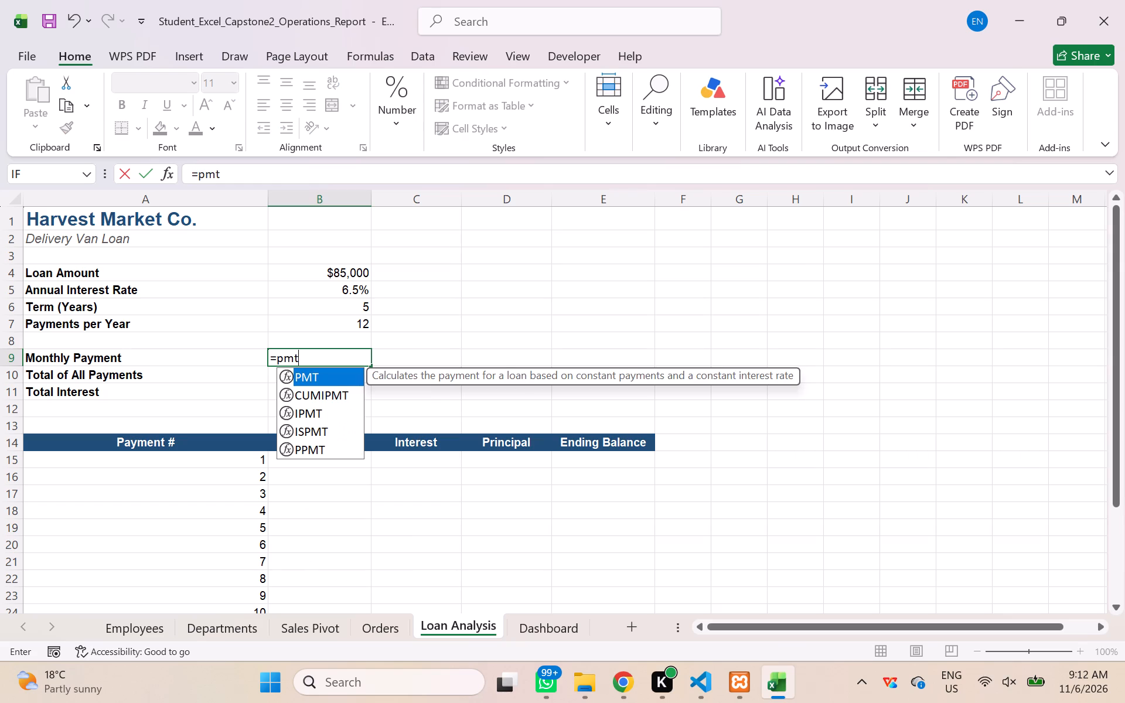
double_click(340, 378)
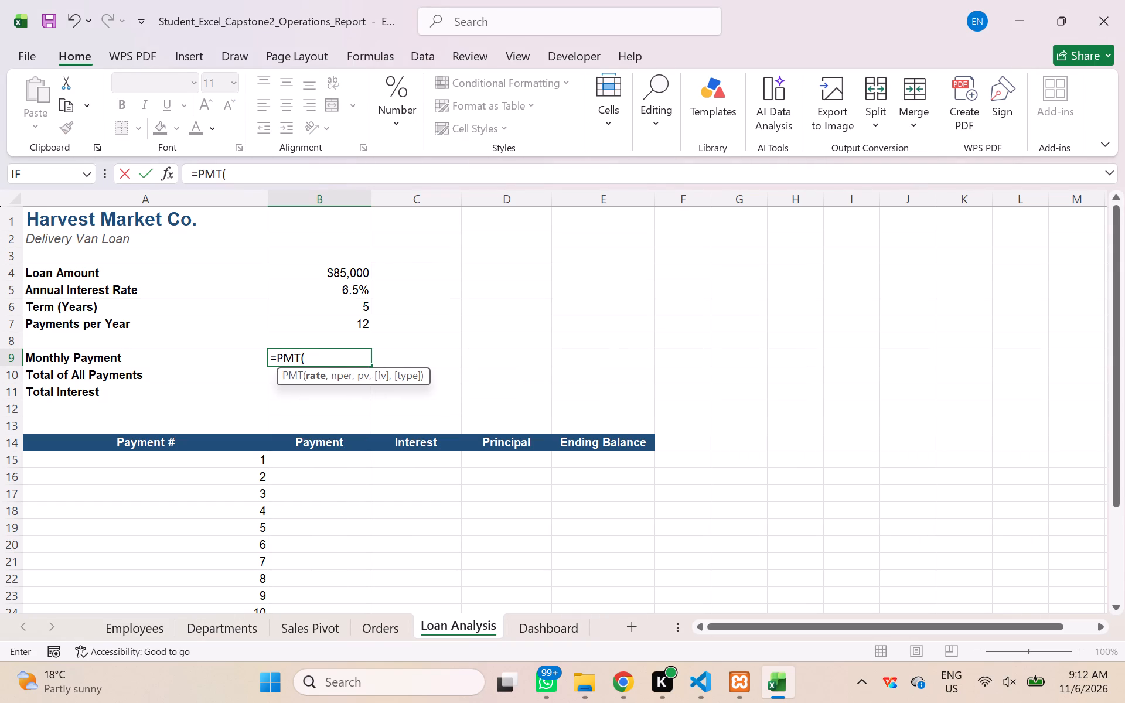
text(B5)
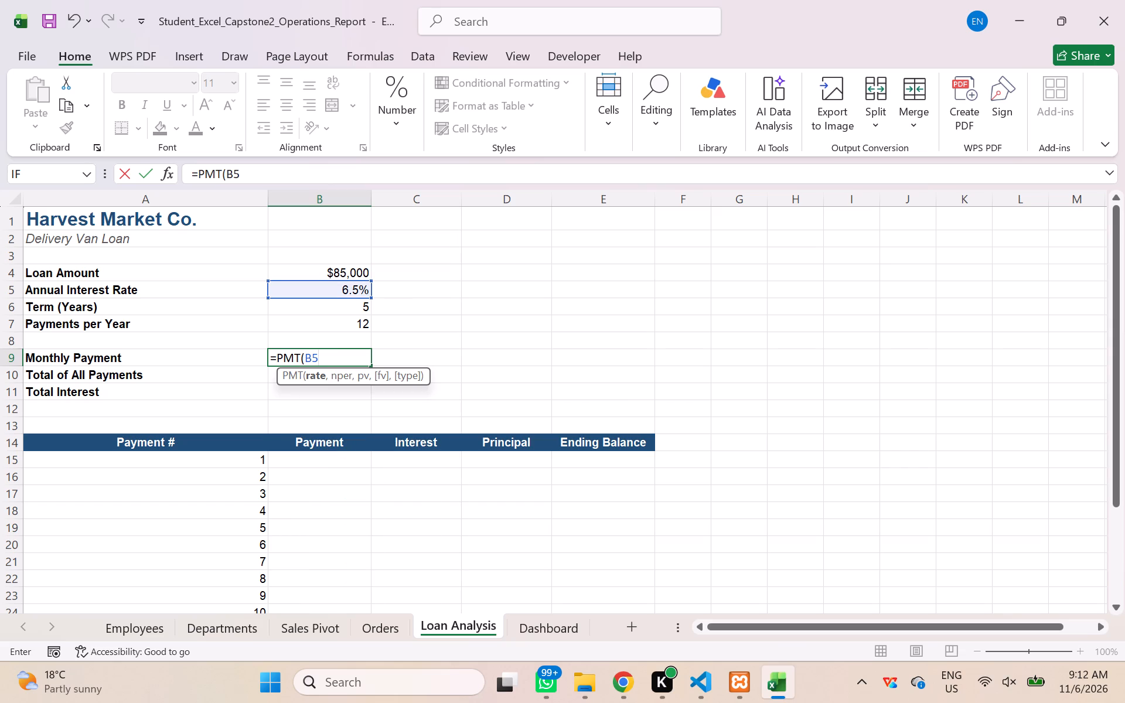
text(/B7)
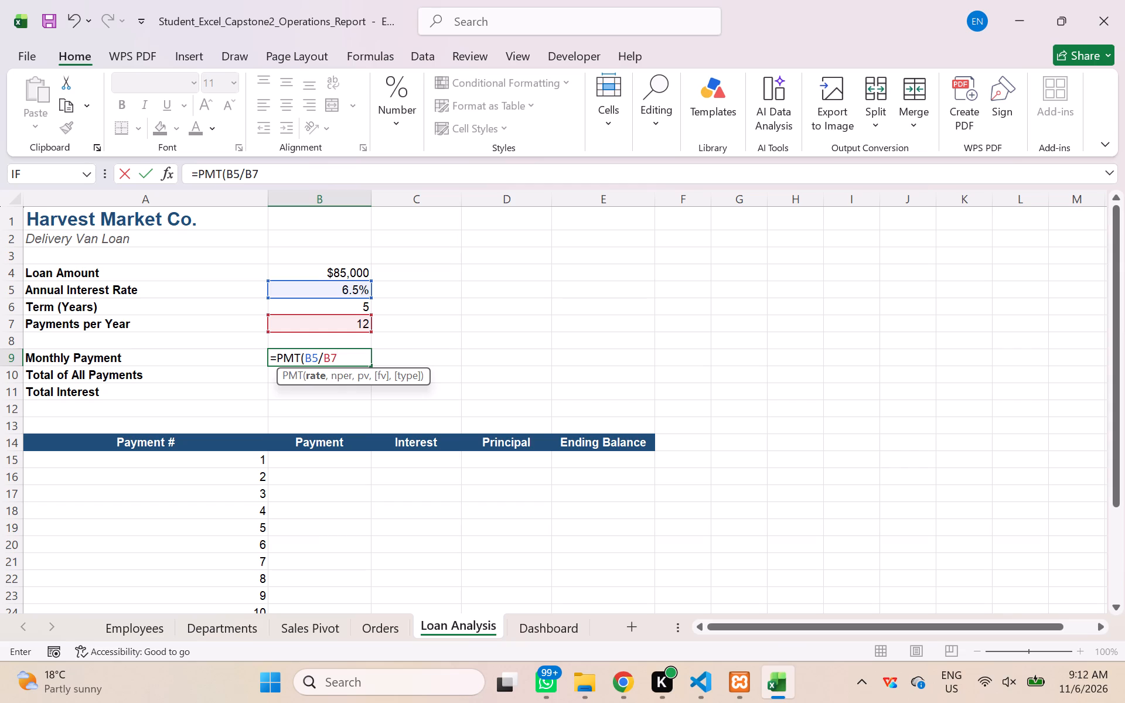
text(,B6)
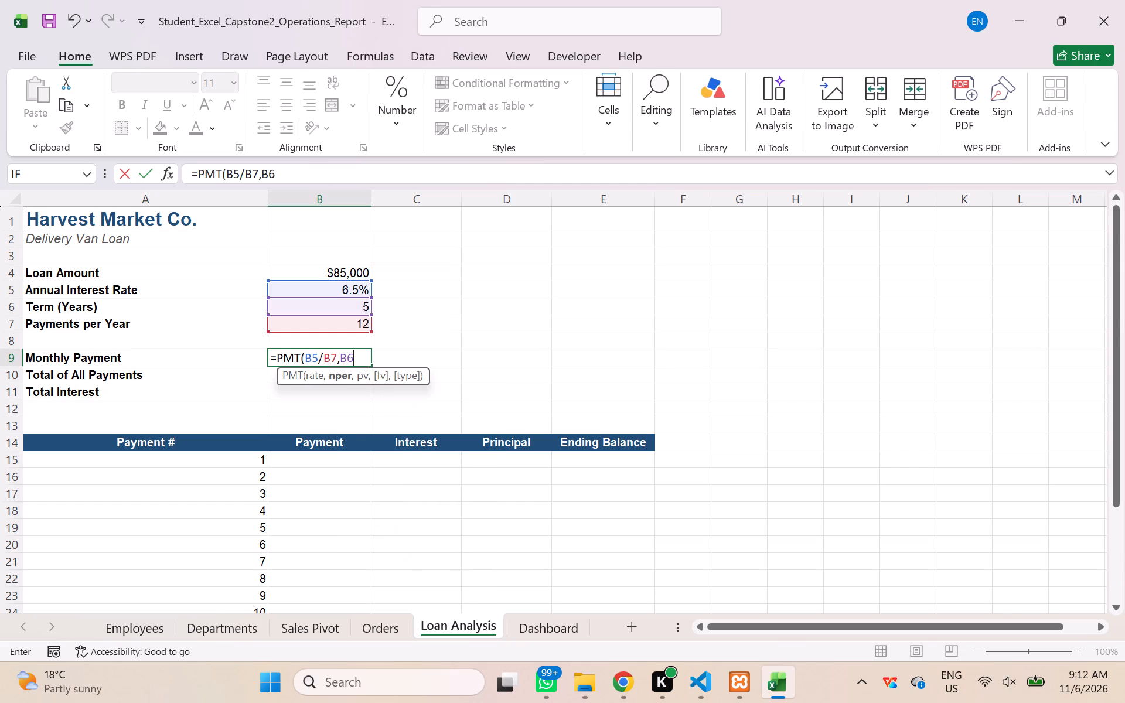
key(shift+asterisk)
text(B7)
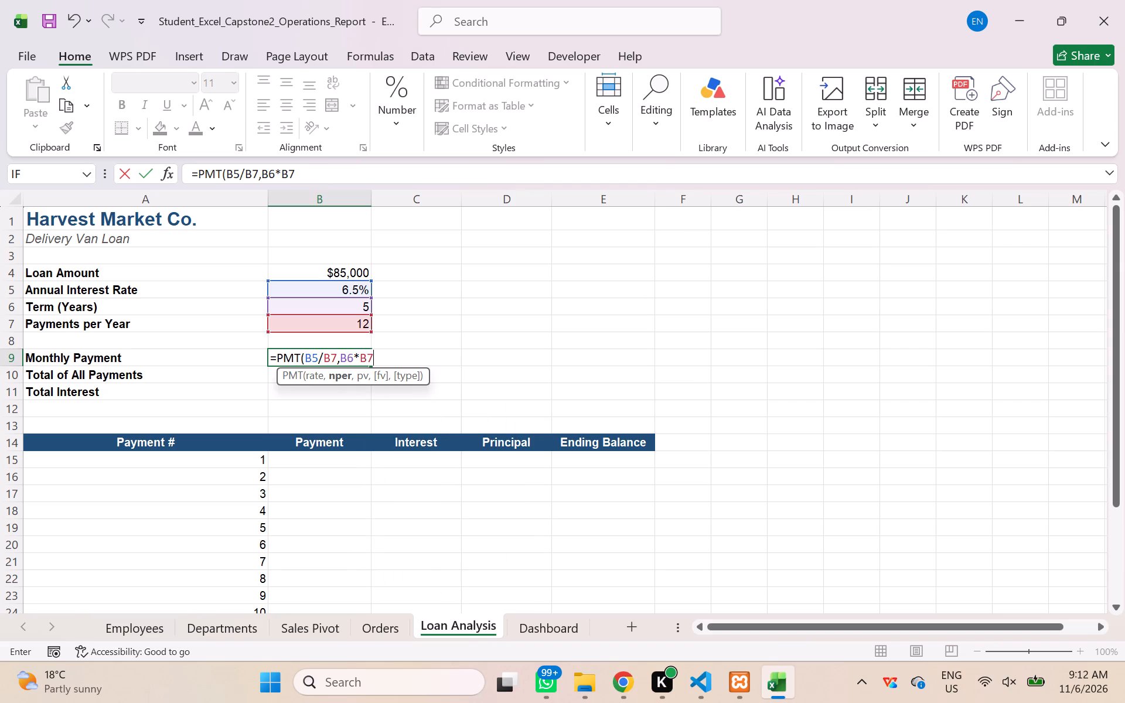
key(comma)
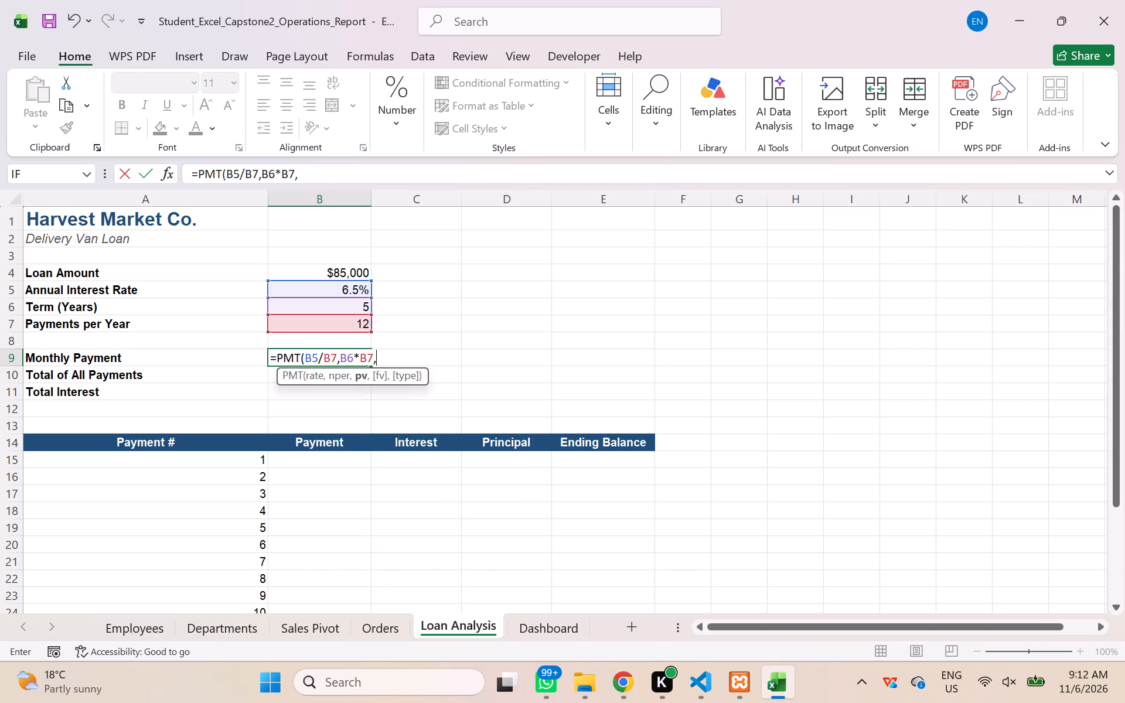
text(-B3)
key(BackSpace)
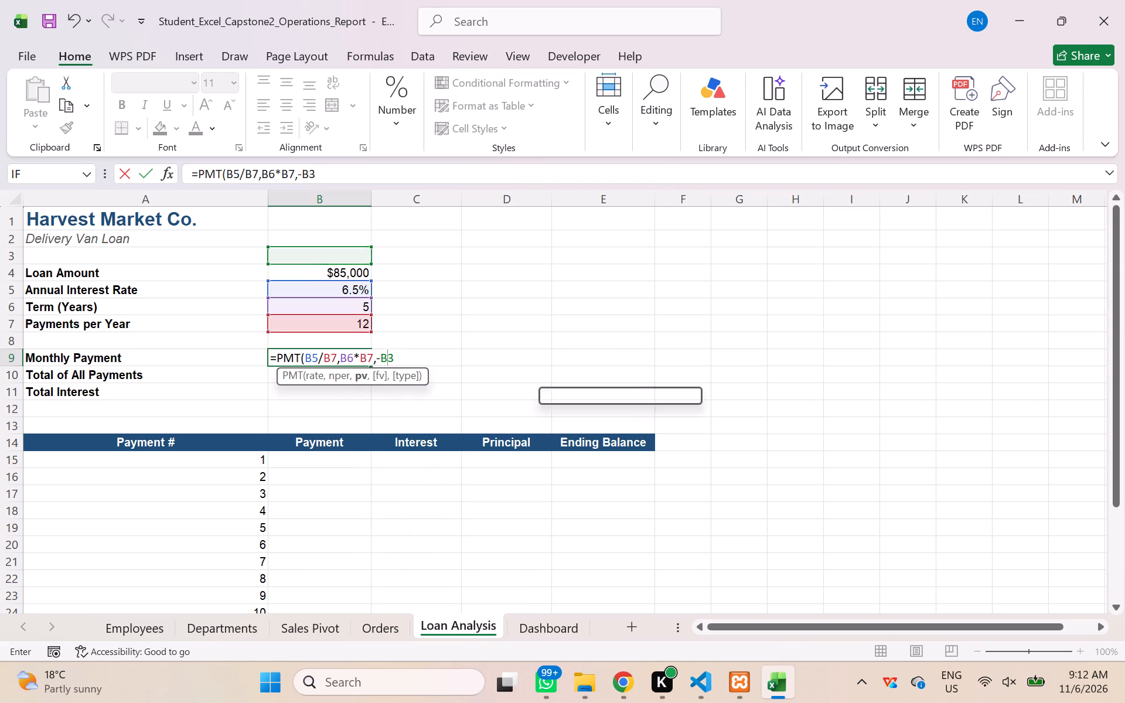
key(4)
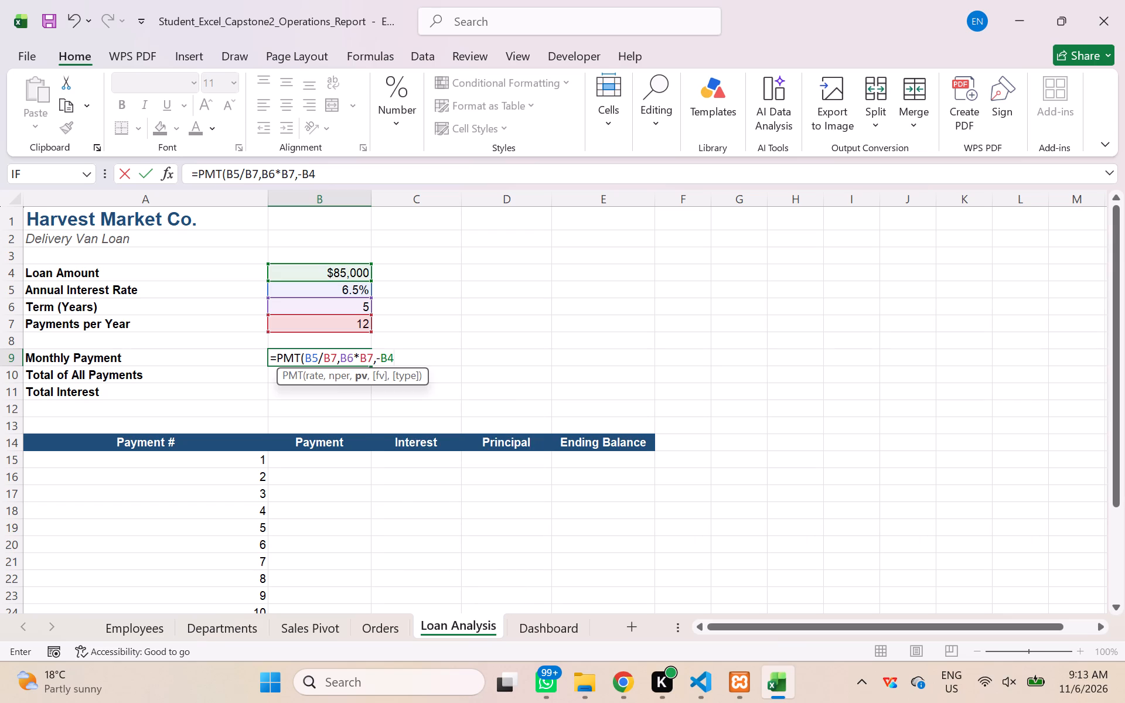
key(shift+parenright)
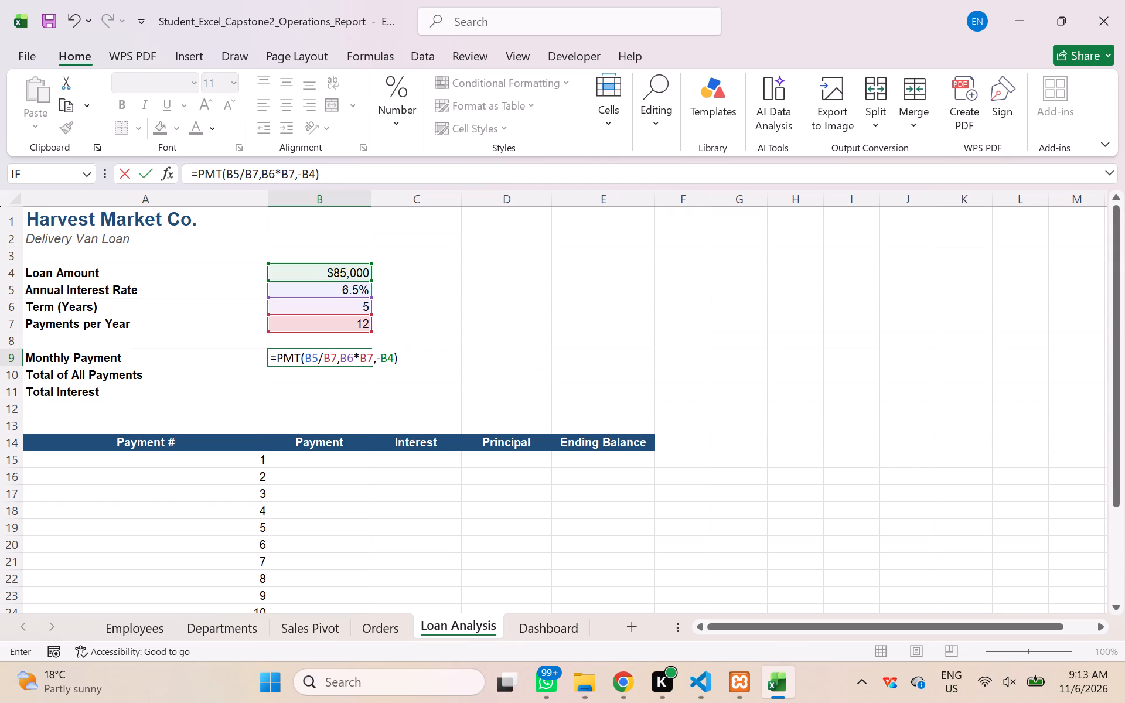
key(Return)
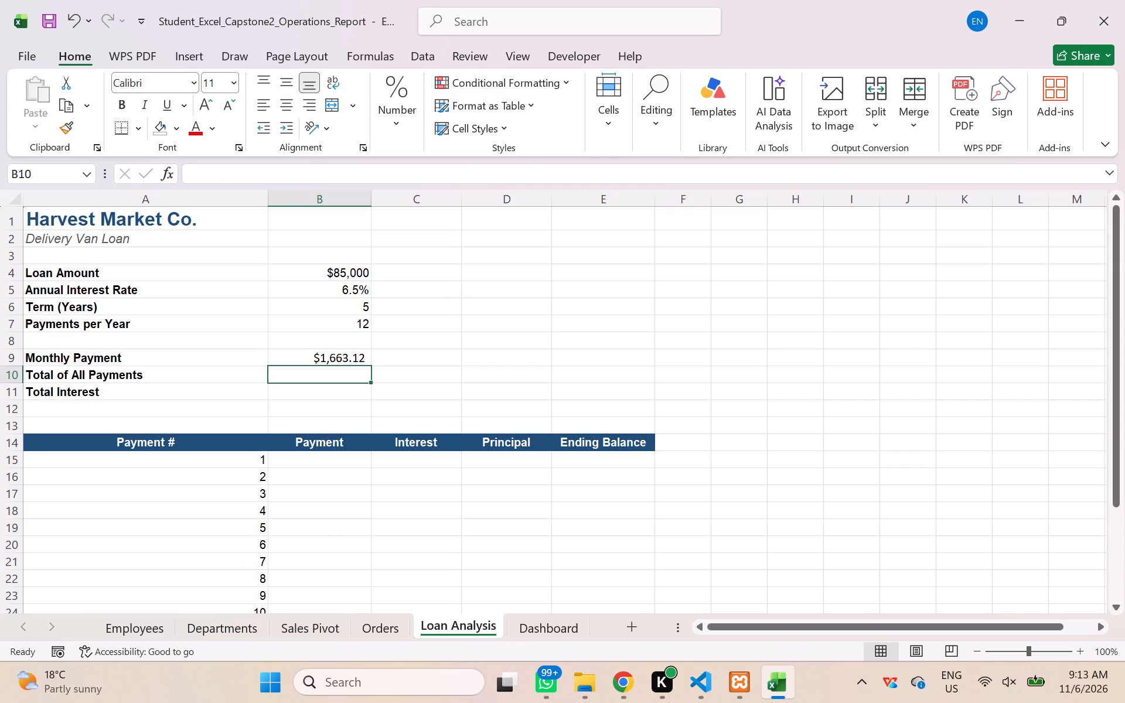
Apply the Currency number format with 2 decimal places and the $ symbol to the Monthly Payment cell B9.
click(345, 364)
click(345, 356)
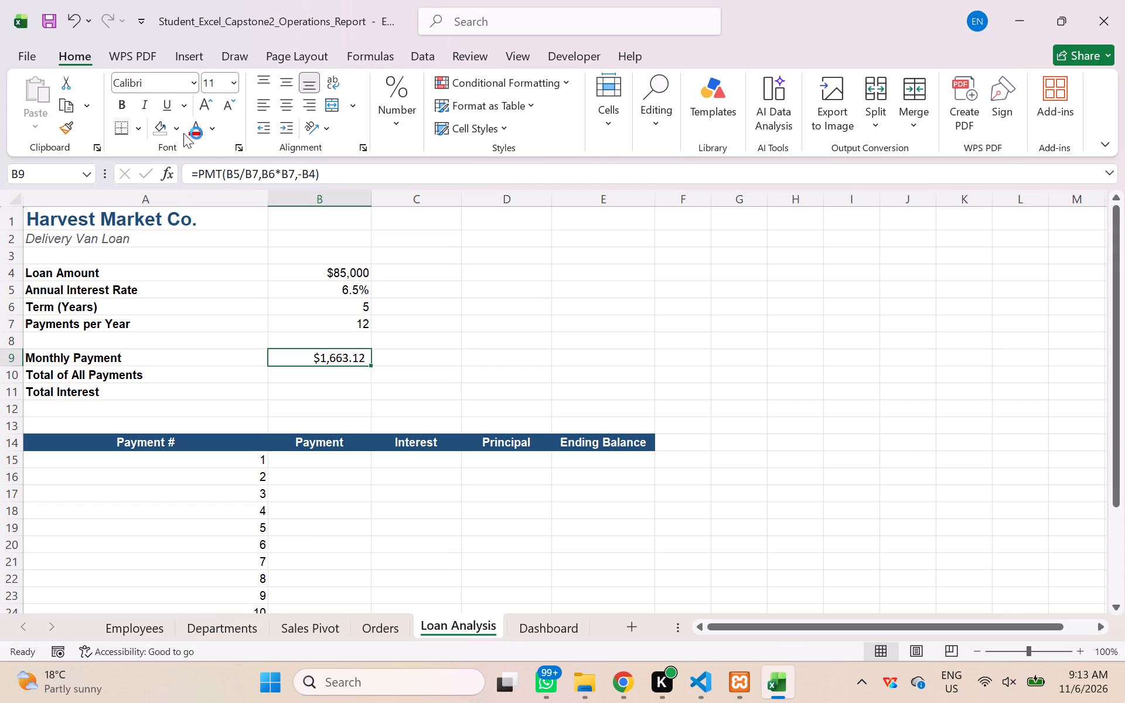
click(401, 127)
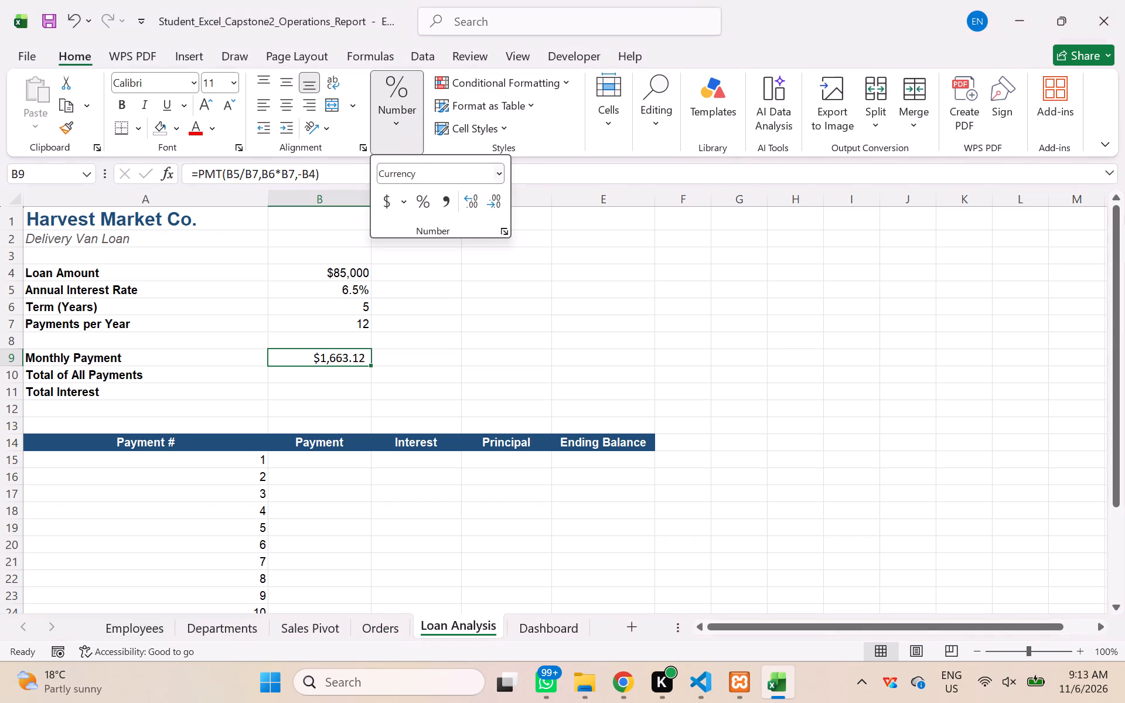
click(504, 233)
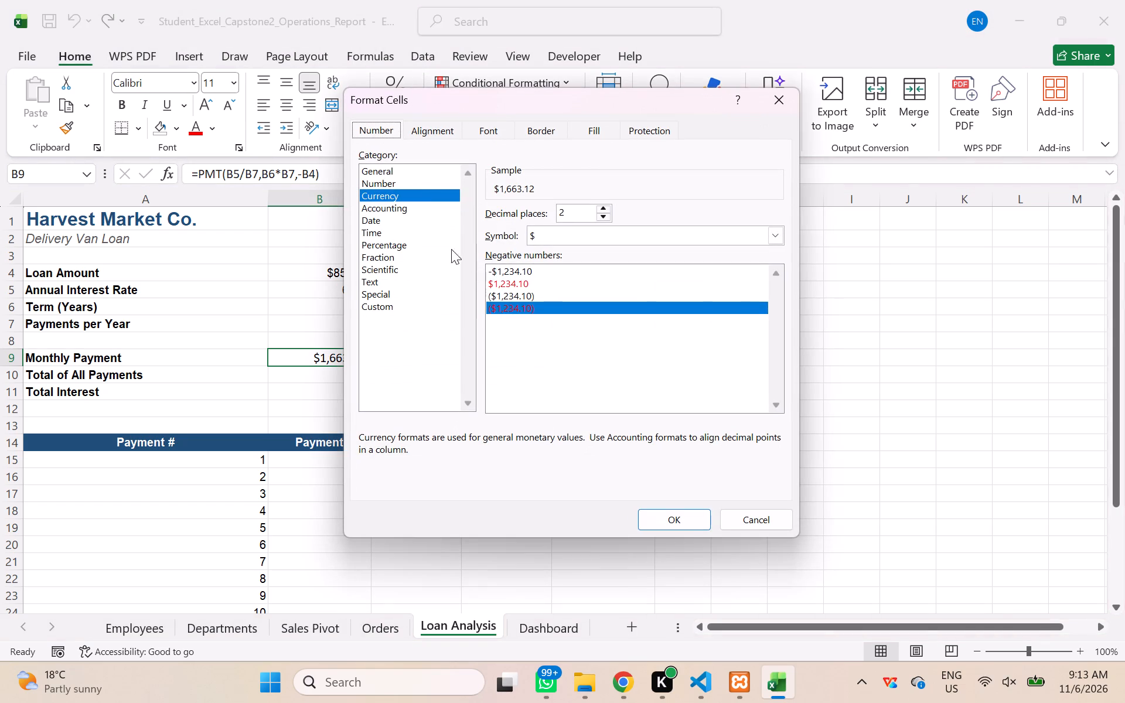
click(418, 196)
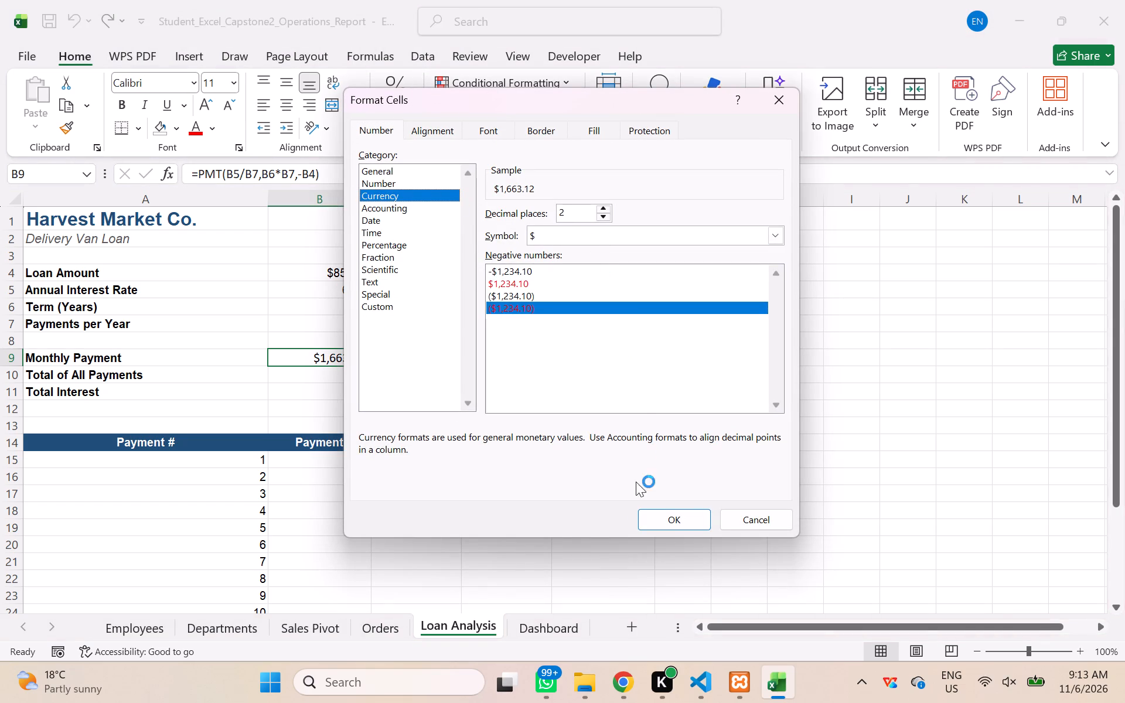
click(676, 518)
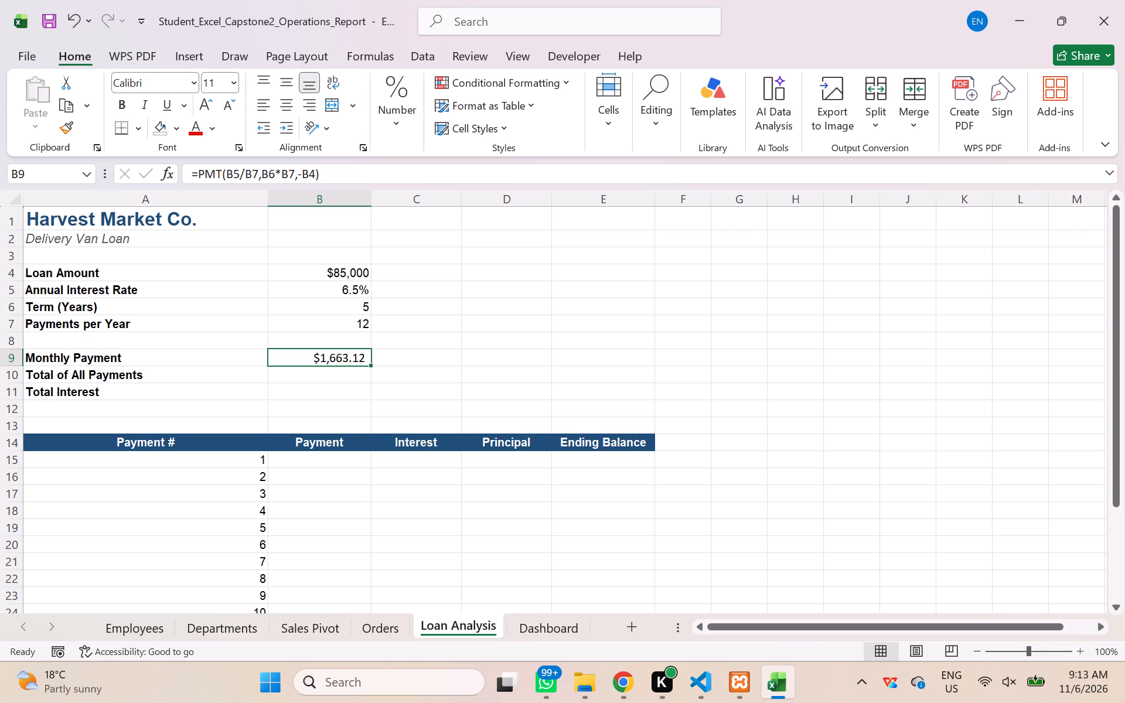
Calculate the Total of All Payments in B10 with the formula =B9*B6*B7.
click(316, 378)
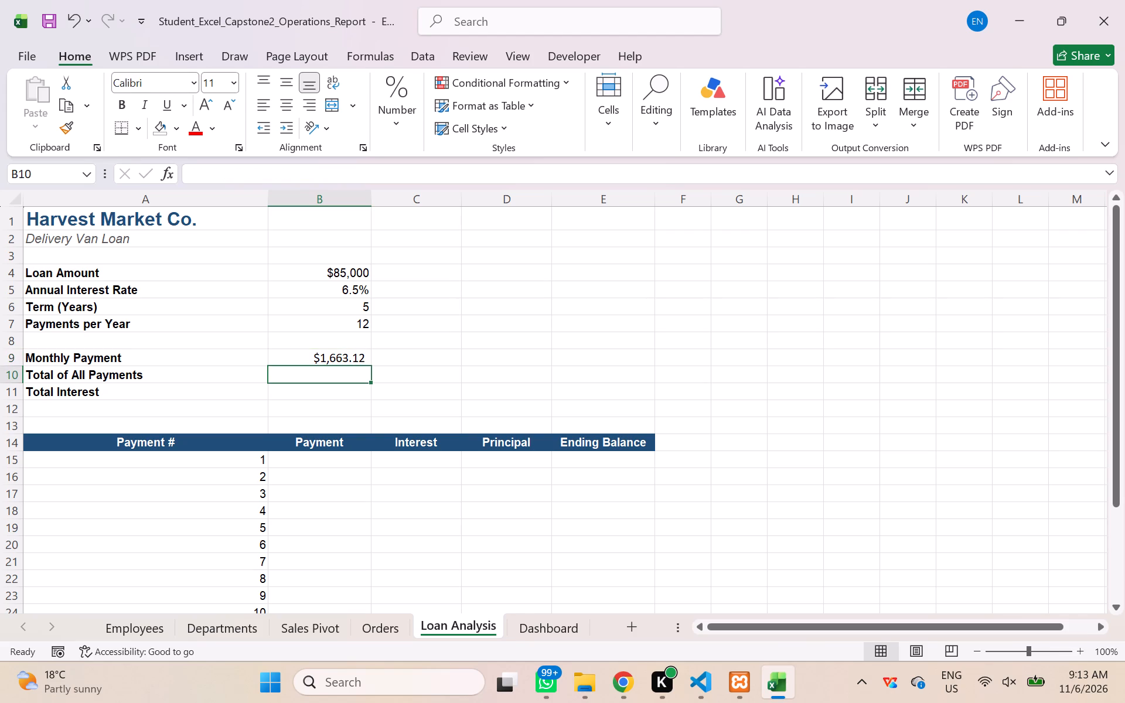
key(minus)
key(BackSpace)
key(equal)
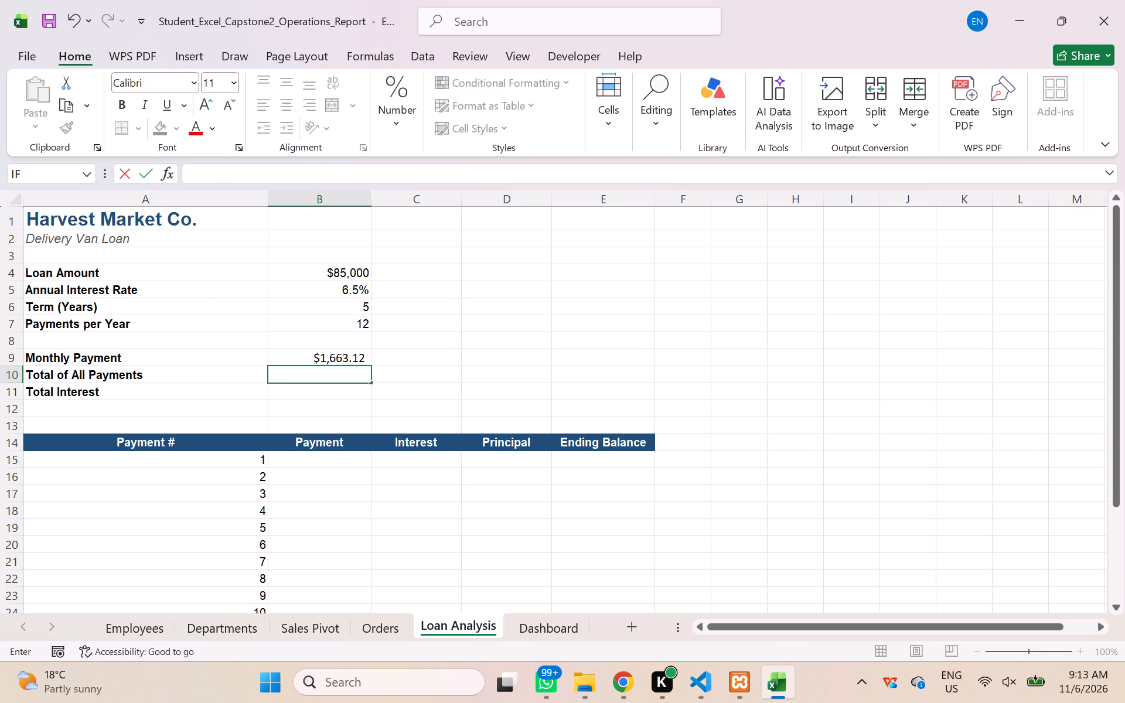
key(b)
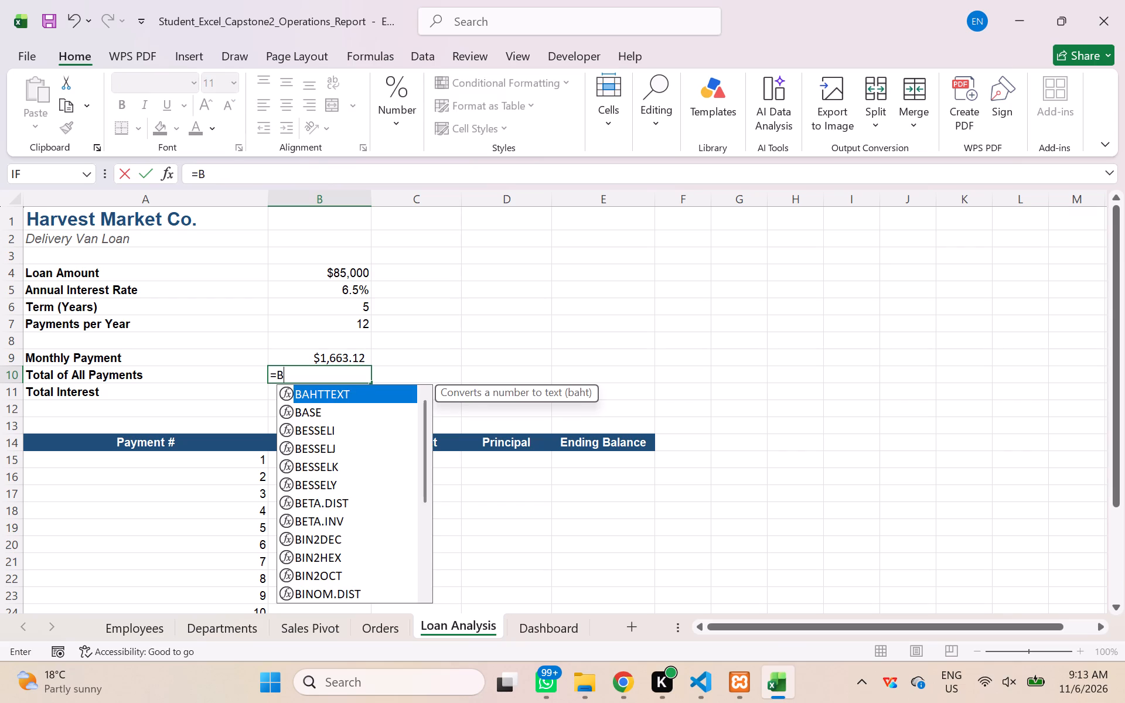
key(4)
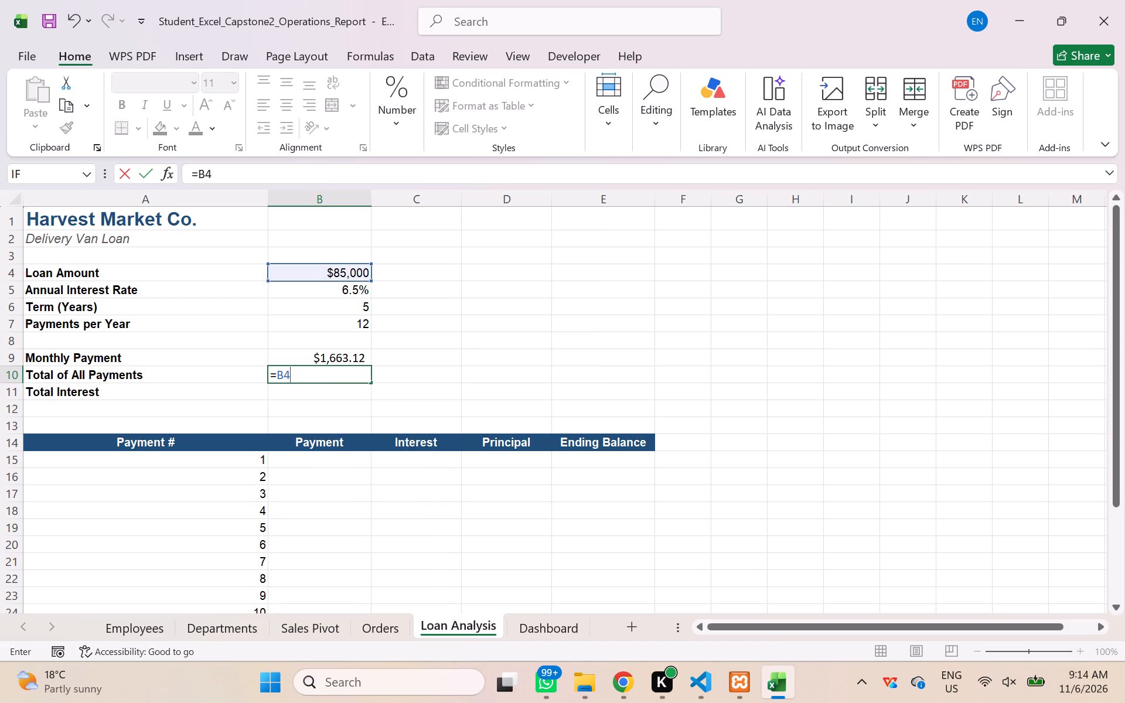
key(BackSpace)
key(BackSpace)
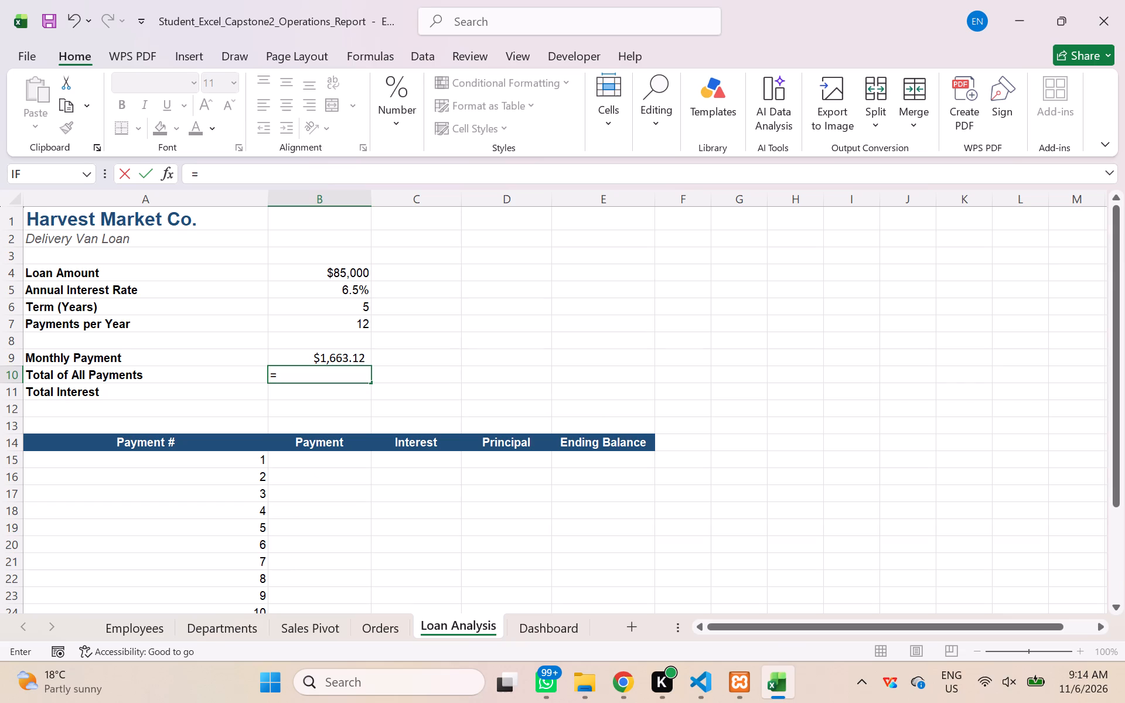
text(B9)
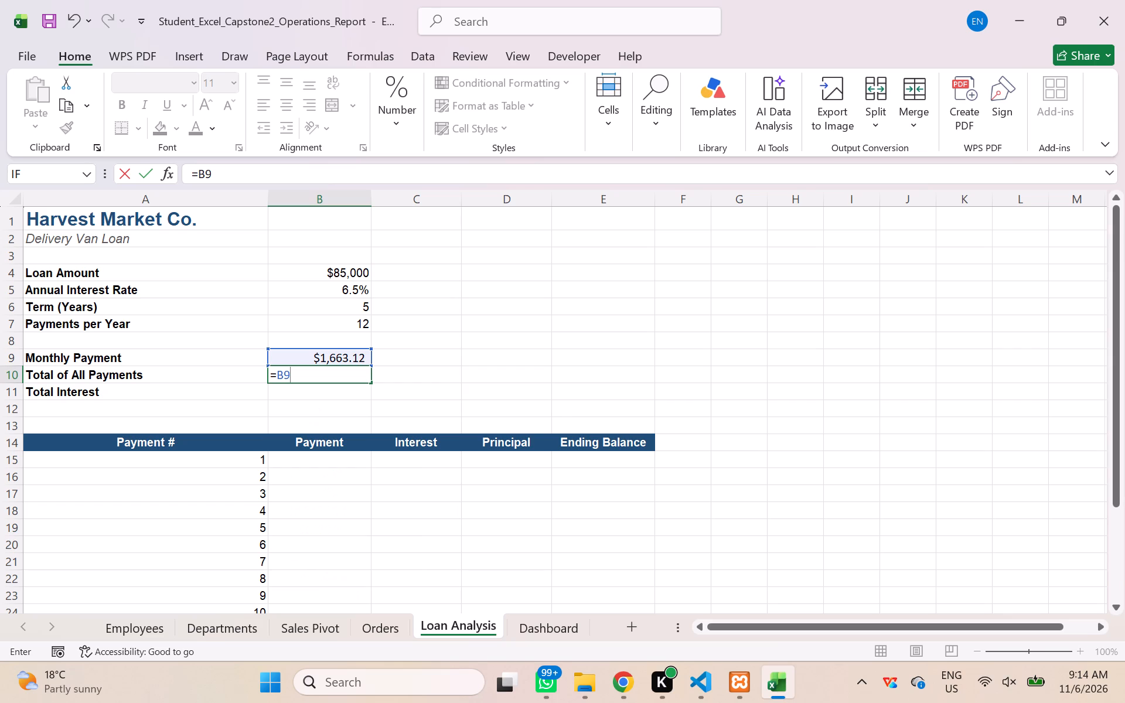
key(shift+asterisk)
text(B6)
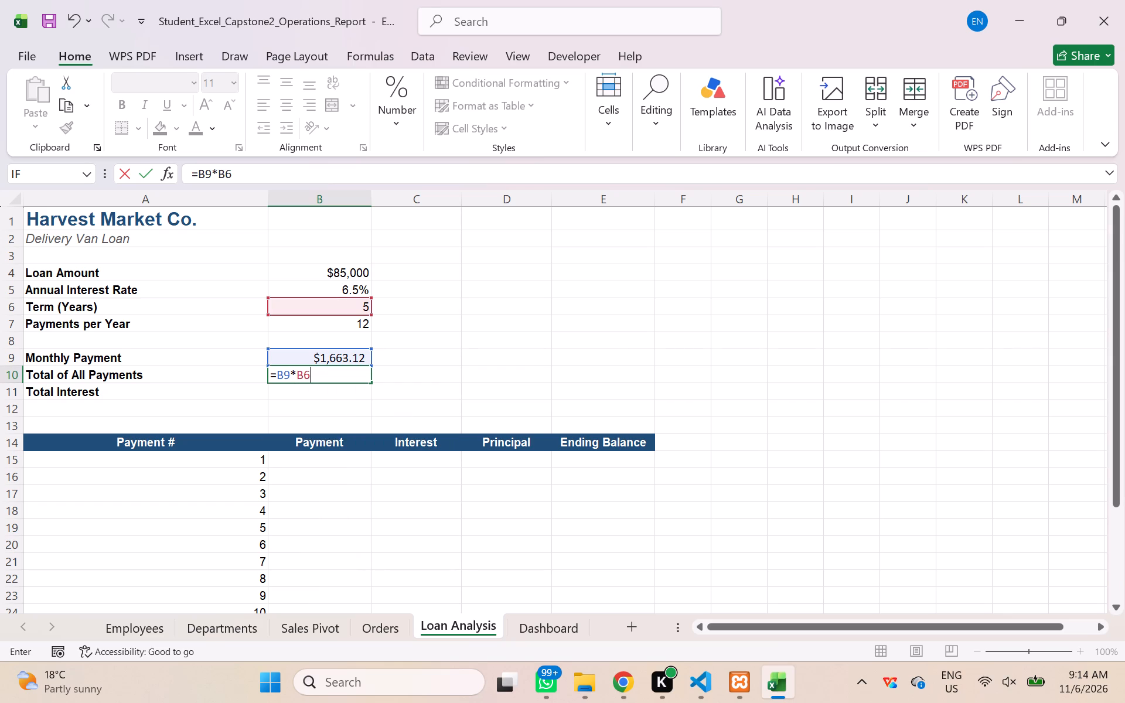
text(*B7)
key(Return)
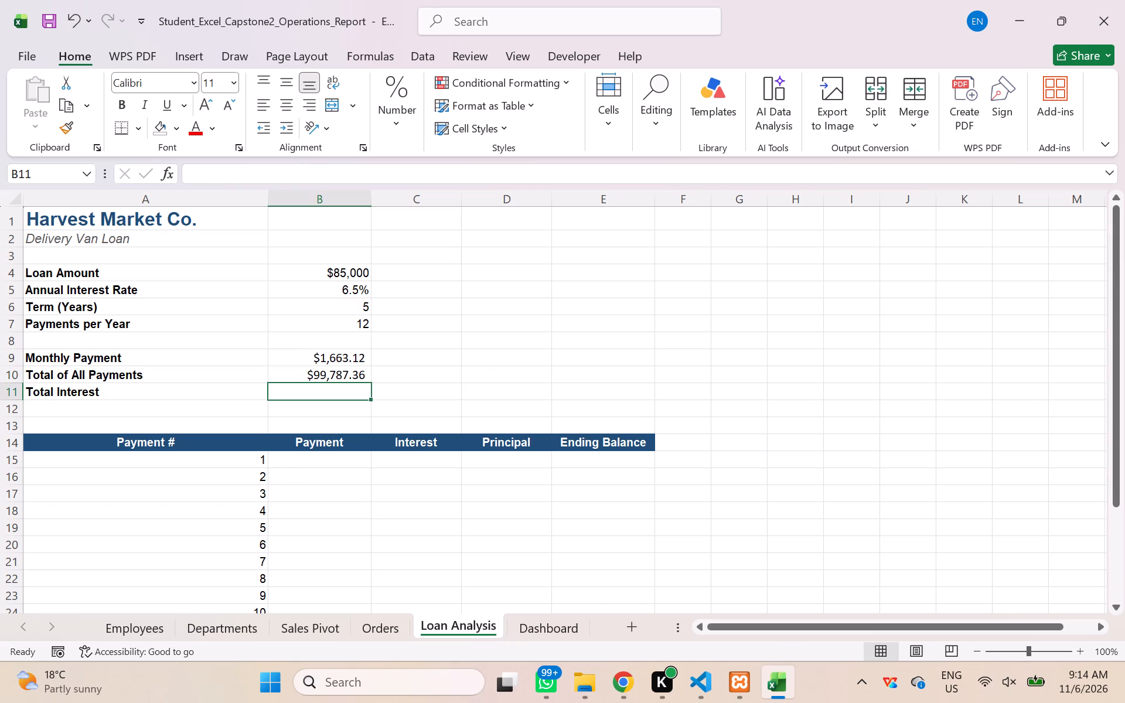
Calculate the Total Interest in B11 with the formula =B10-B4.
key(equal)
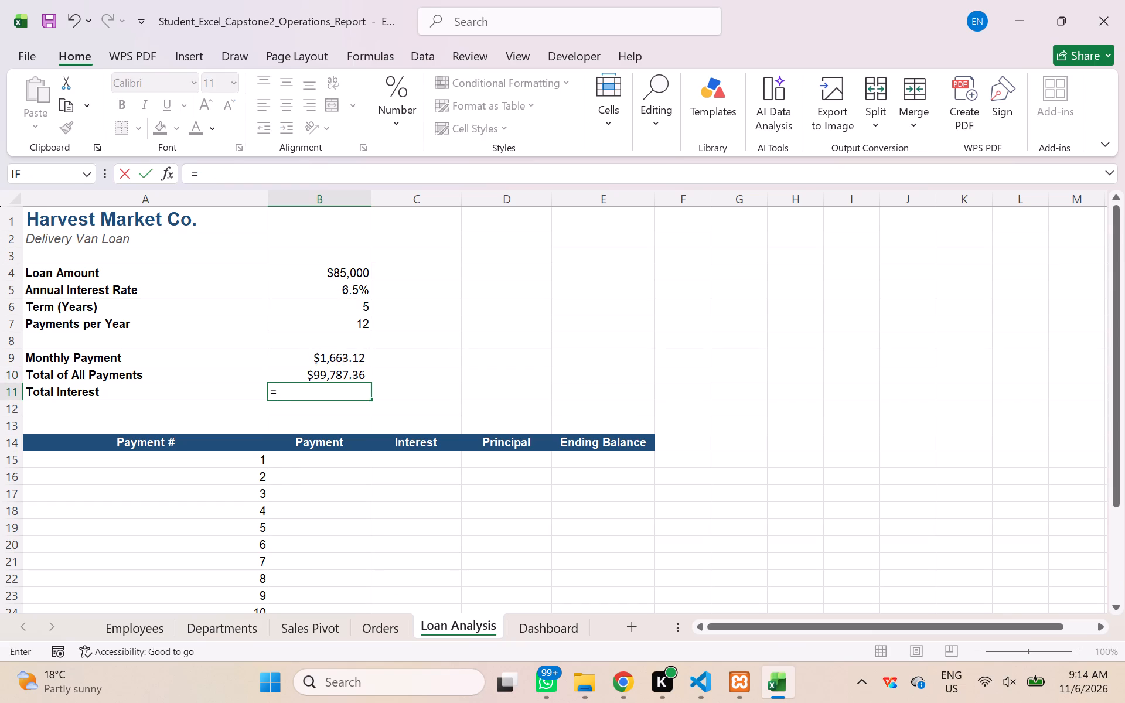
key(b)
key(1)
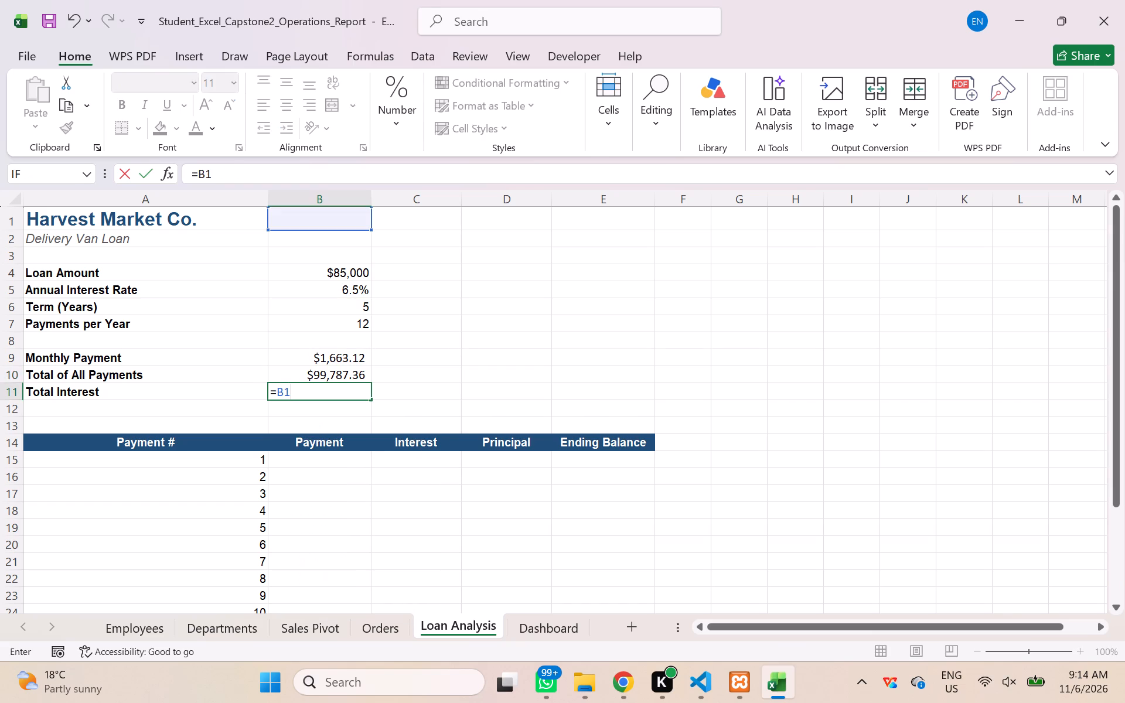
key(0)
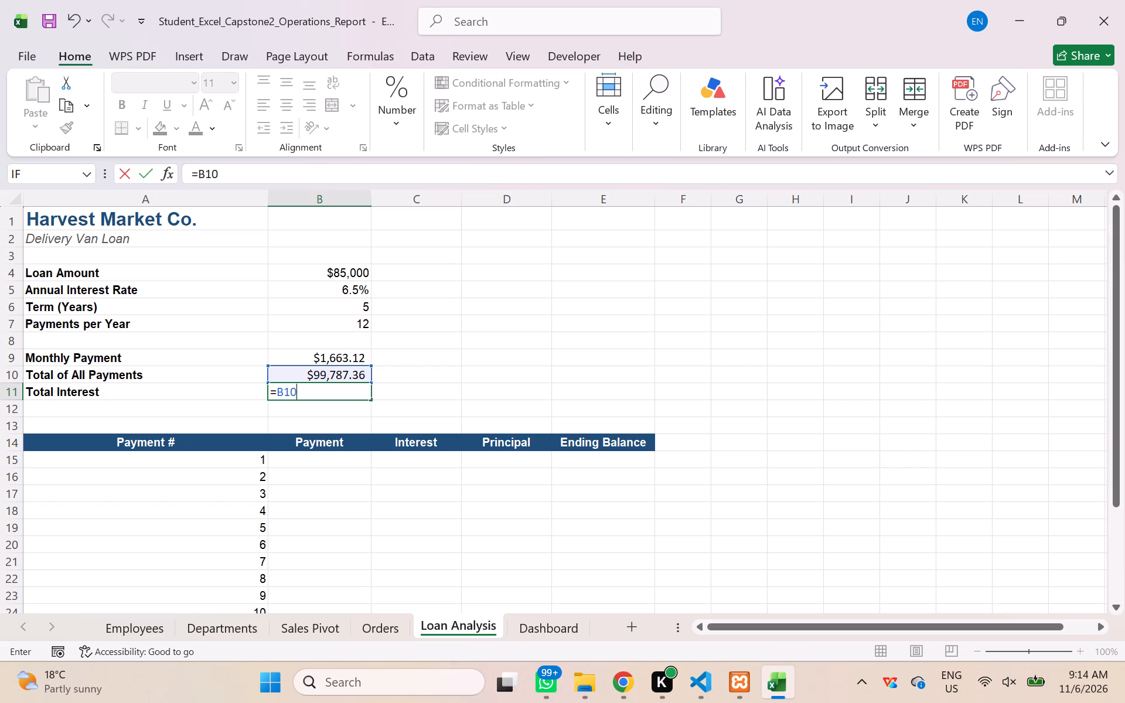
key(minus)
text(B4)
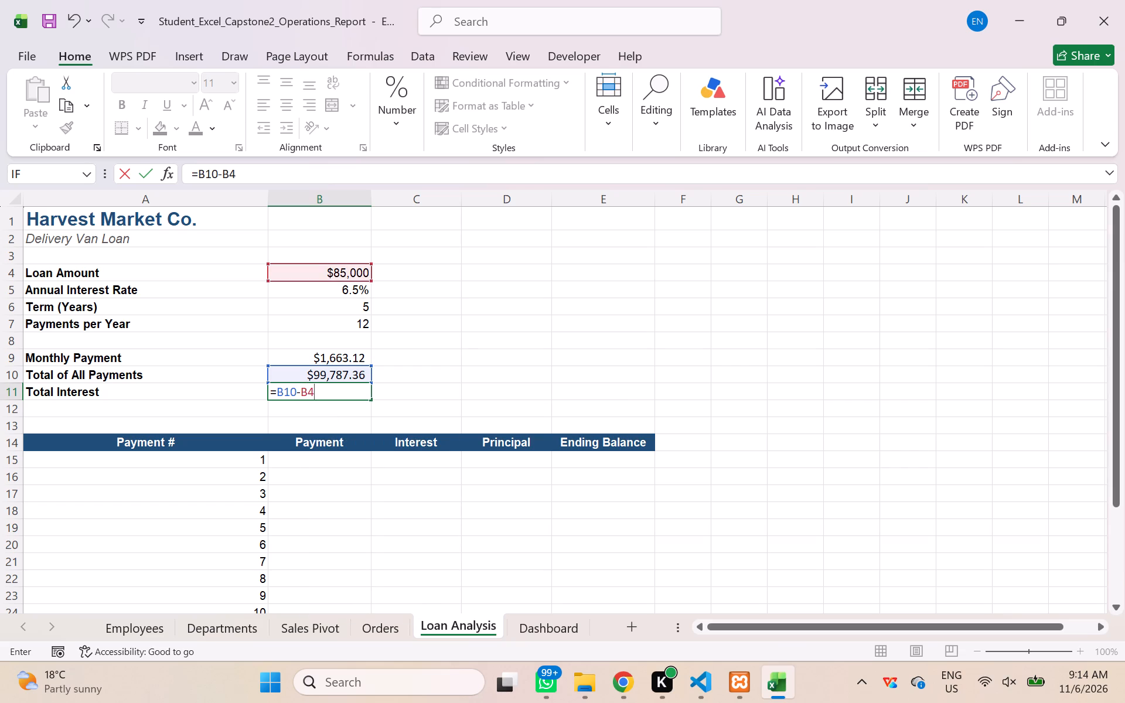
key(Return)
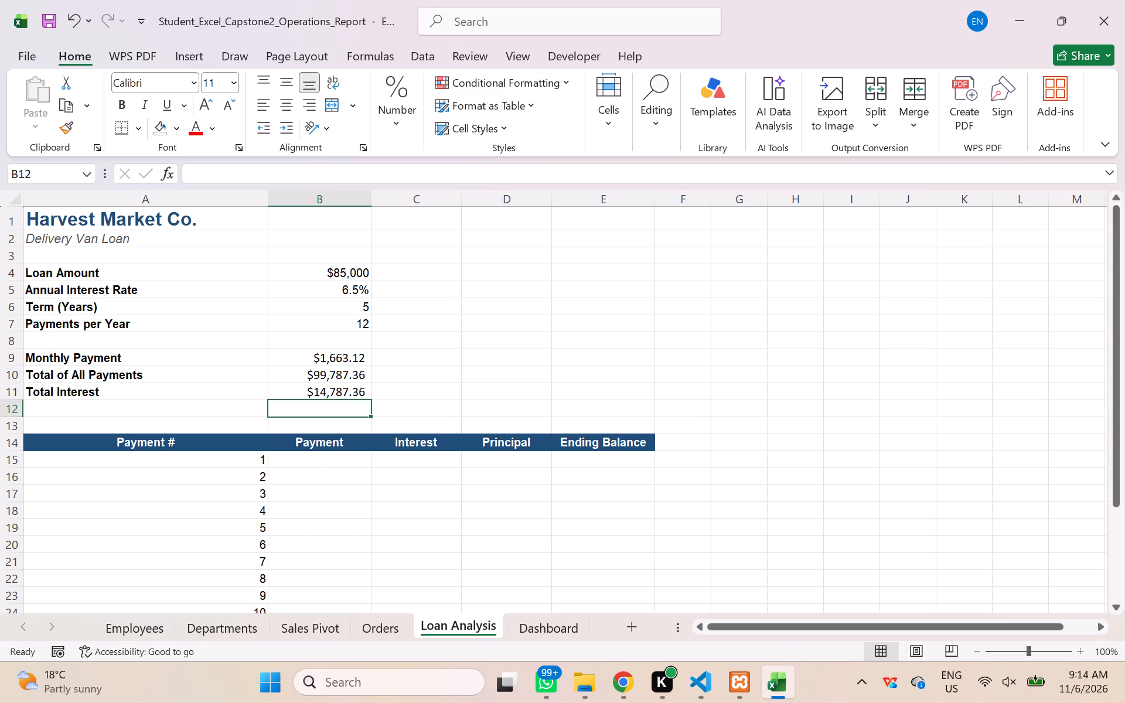
Save the workbook.
click(669, 348)
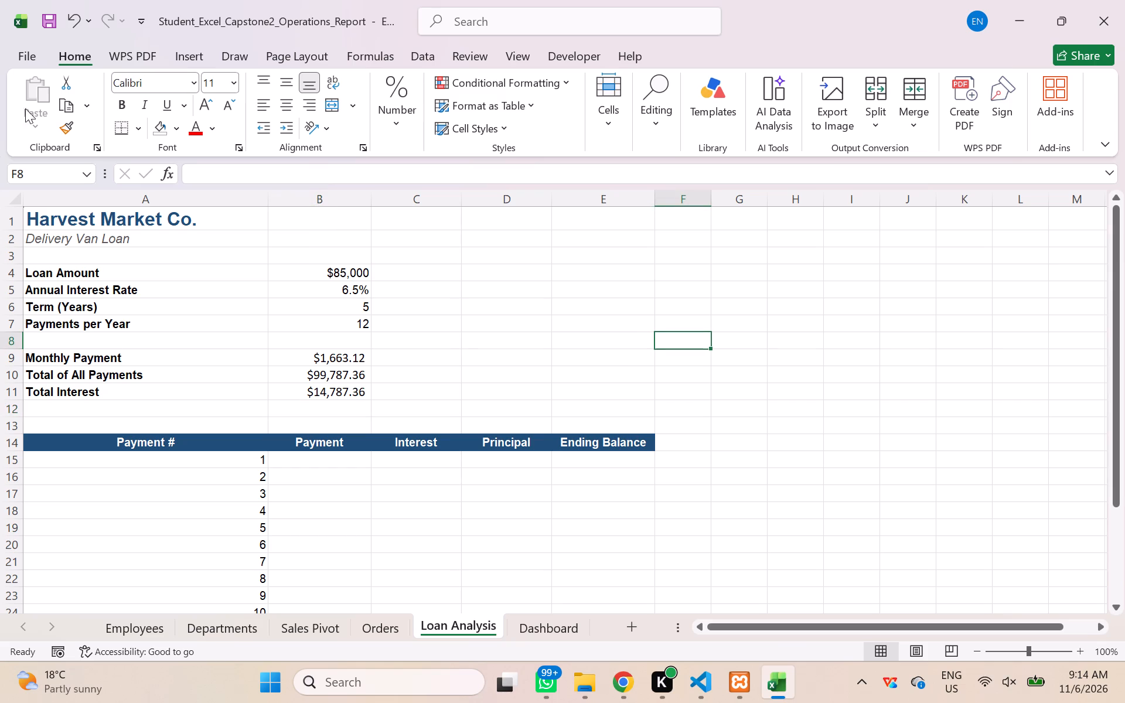
click(46, 27)
Review the loan summary, the 12-payment schedule, the Year 1 Total row and the Goal Seek Result section.
scroll(757, 464, down, 5)
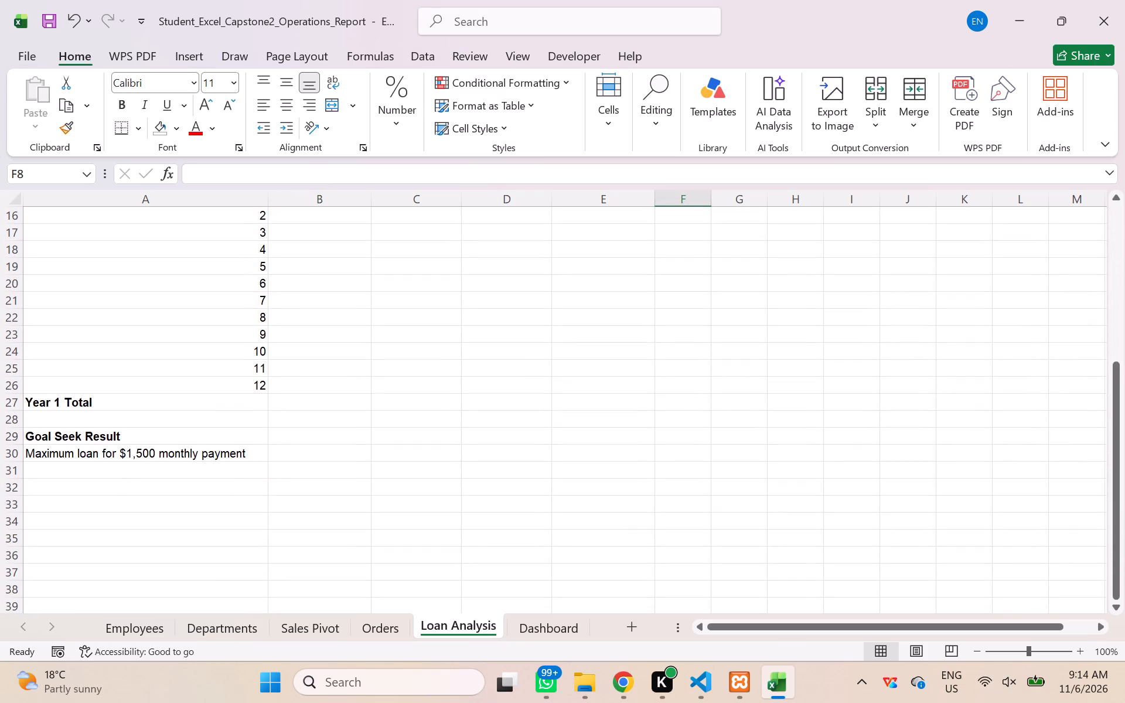
scroll(757, 464, up, 4)
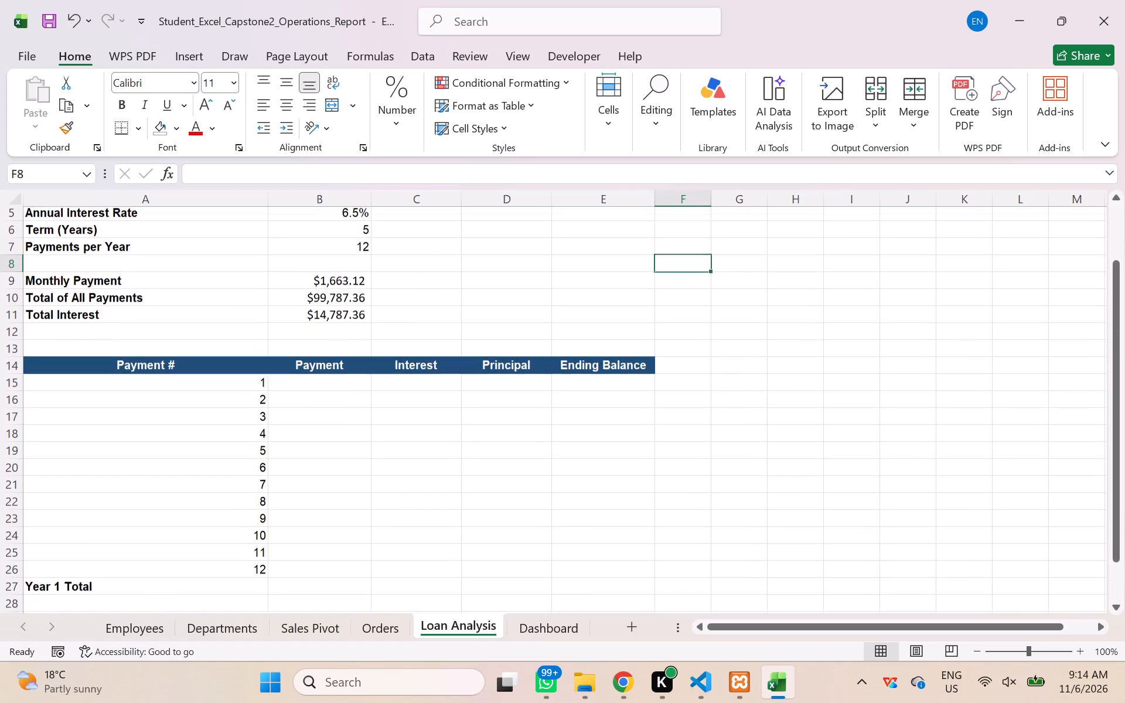
scroll(751, 465, up, 3)
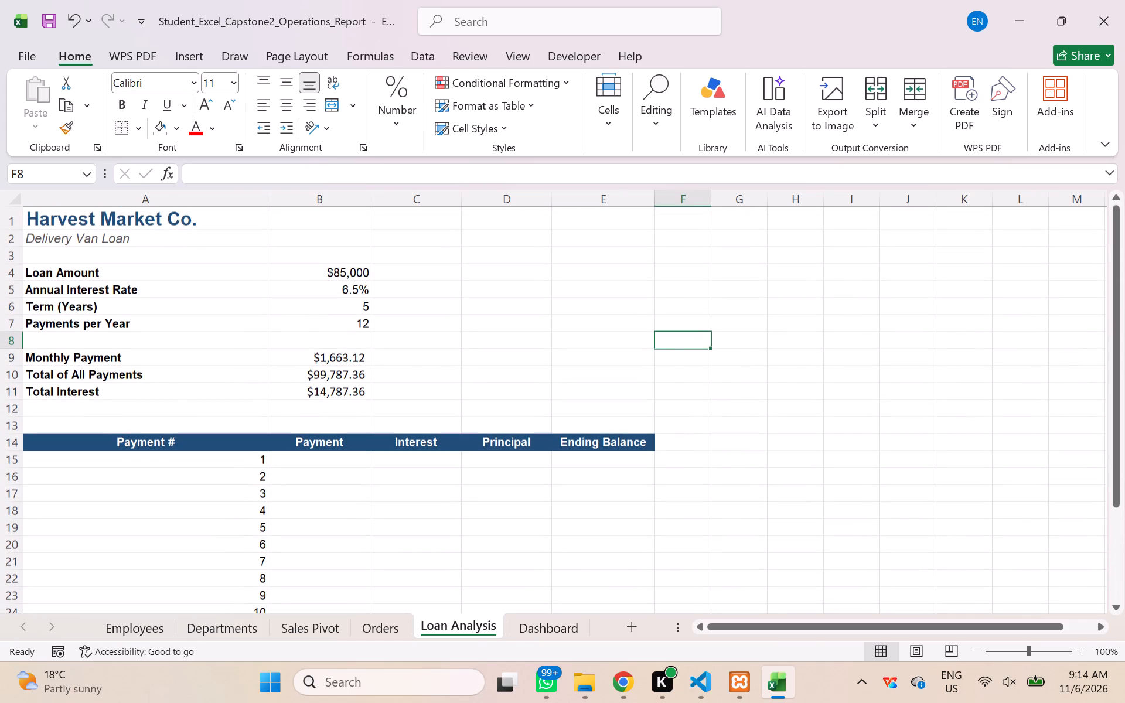
scroll(745, 462, down, 1)
scroll(745, 462, up, 2)
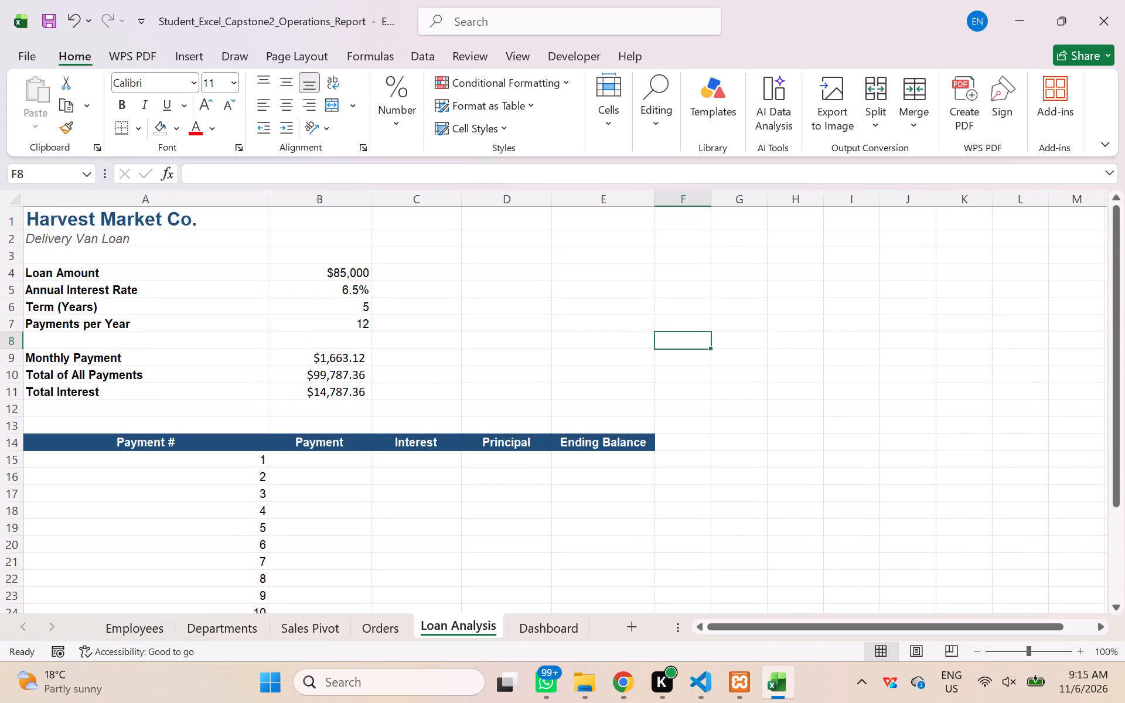
scroll(742, 462, up, 1)
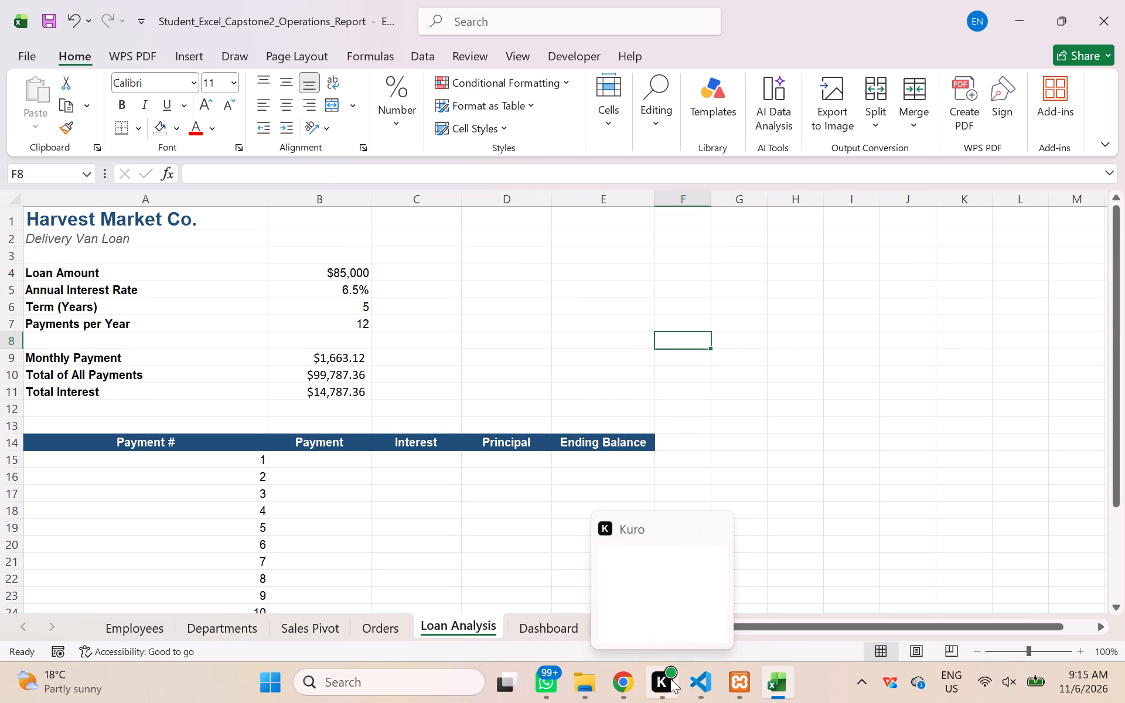
scroll(827, 463, down, 1)
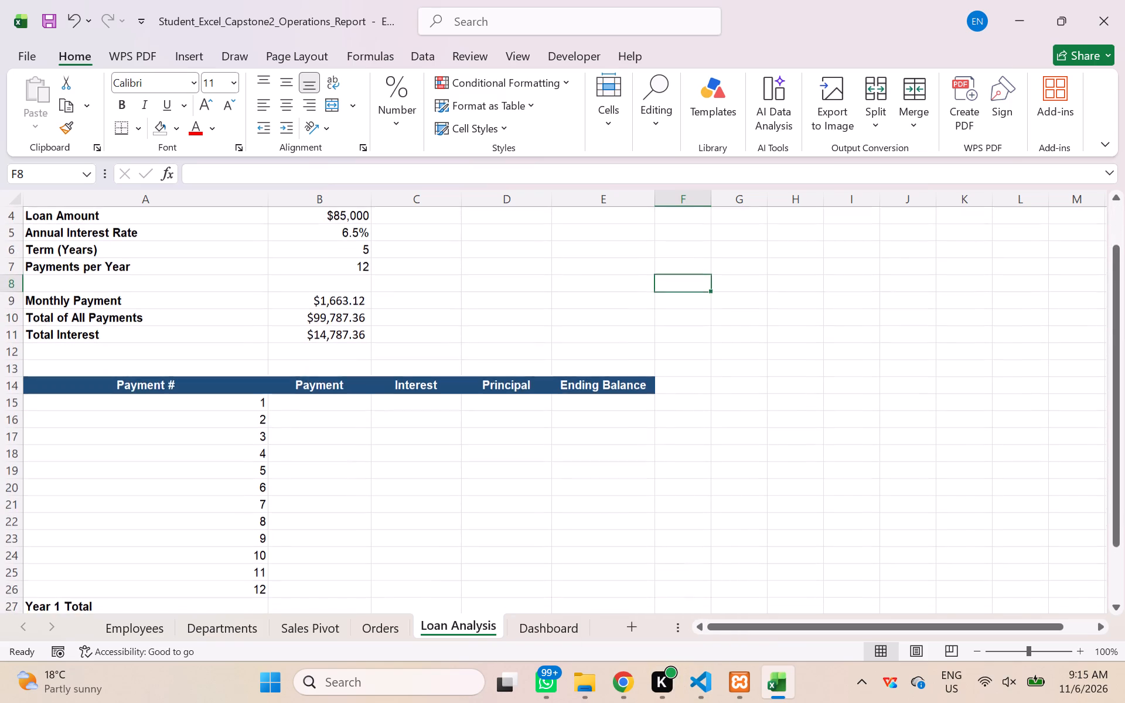
scroll(827, 463, down, 3)
scroll(827, 463, up, 4)
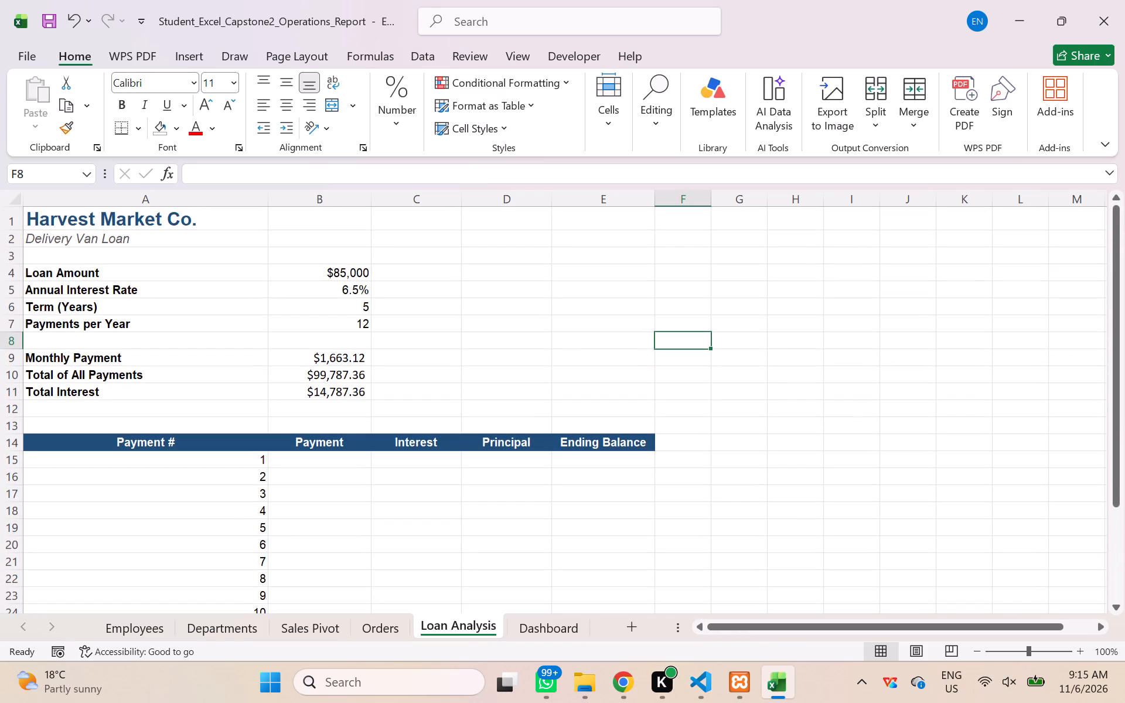
scroll(823, 459, up, 3)
scroll(815, 448, down, 1)
scroll(815, 448, up, 1)
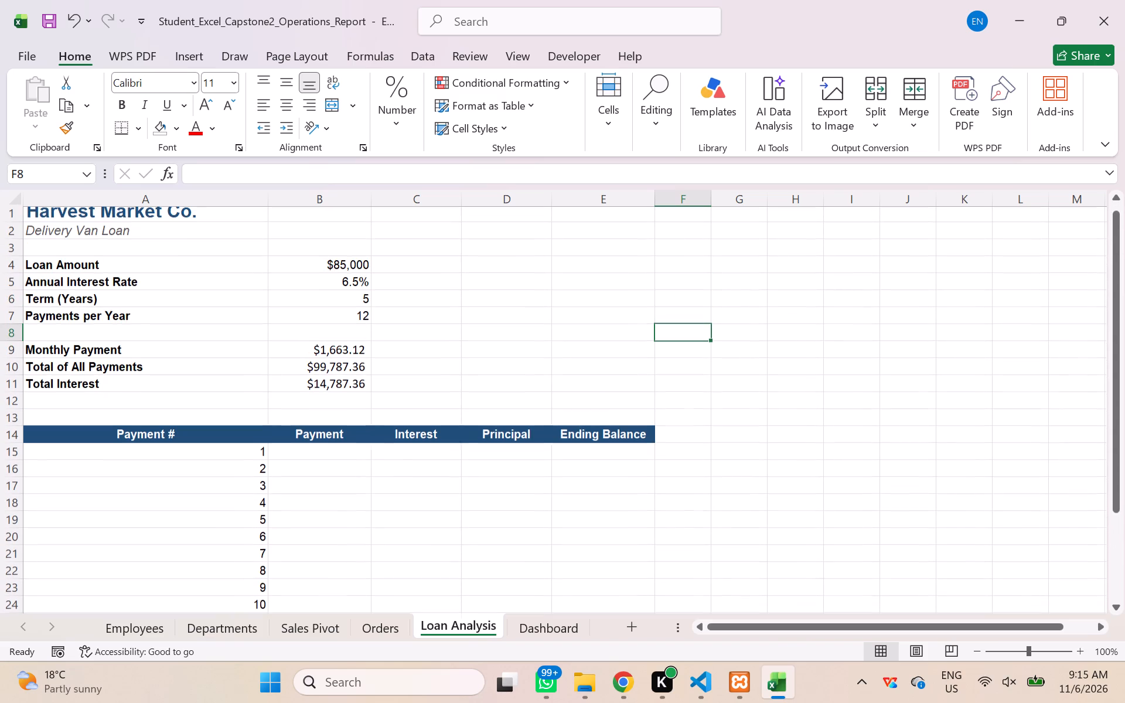
scroll(815, 448, up, 2)
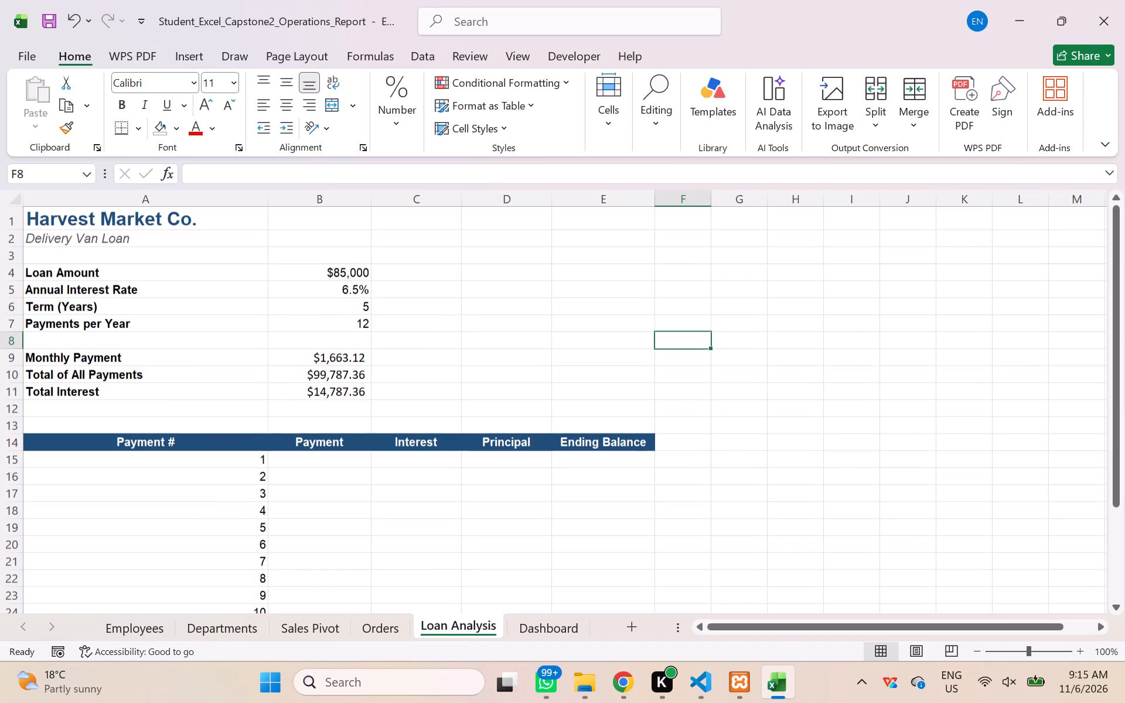
scroll(503, 351, down, 2)
scroll(519, 365, up, 4)
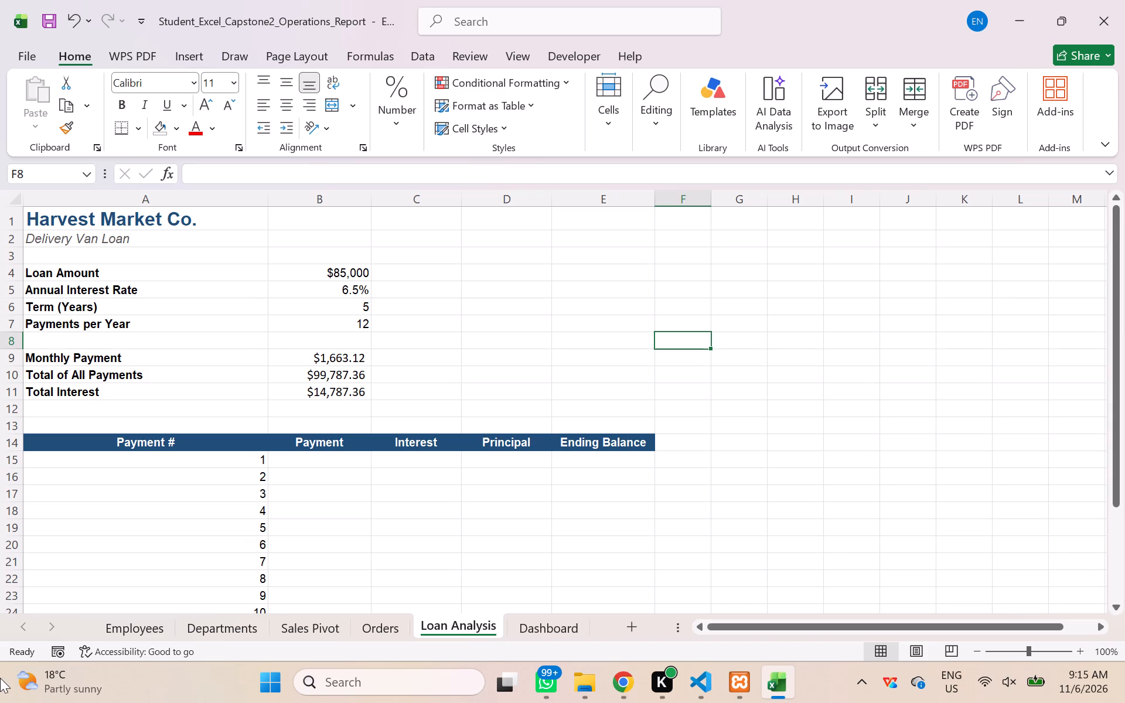
Enter the formula =$B$9 in B15 as the Payment for payment 1 in the schedule.
click(292, 465)
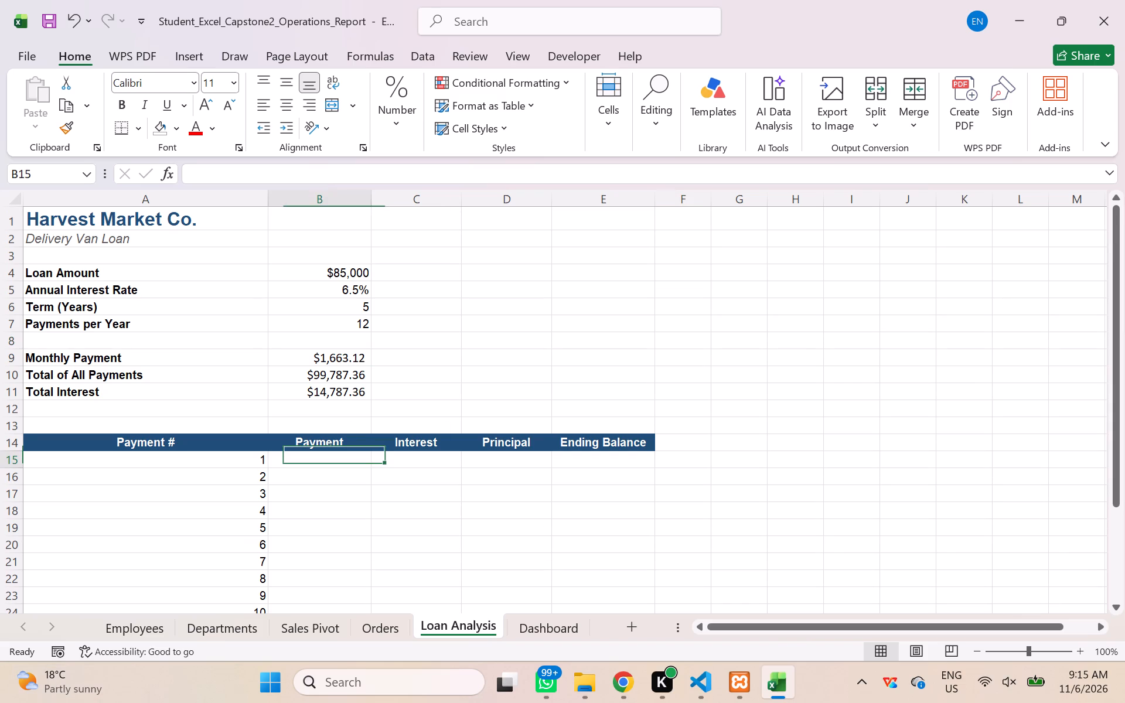
key(equal)
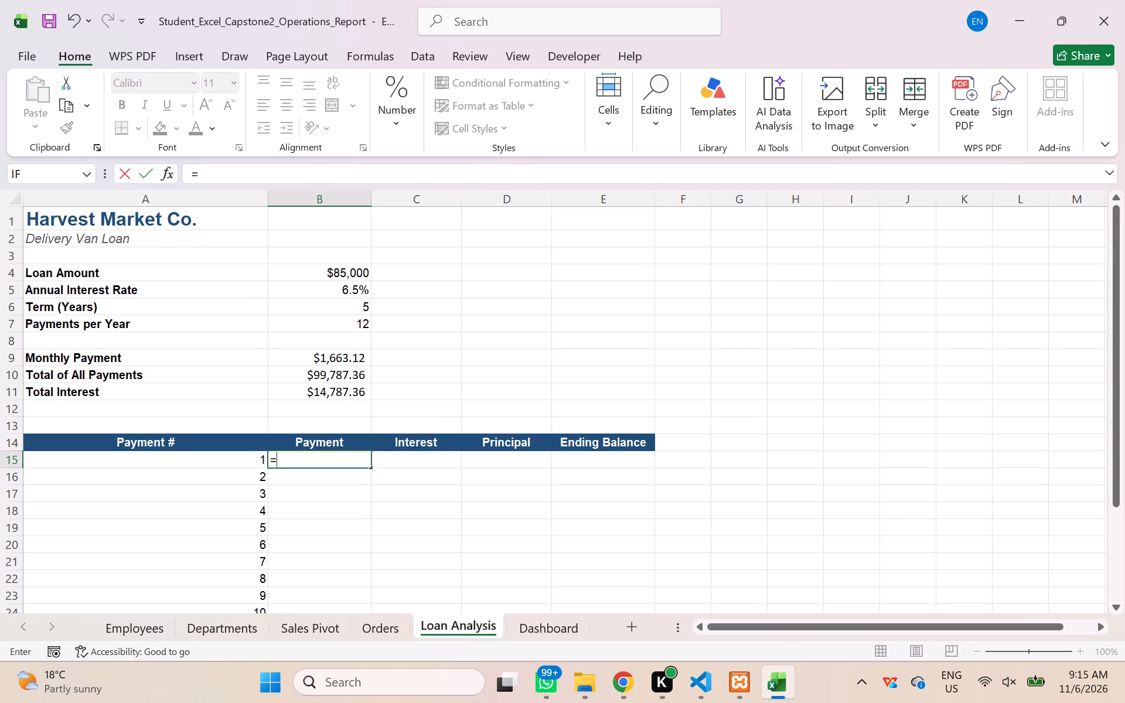
key(shift+dollar)
key(b)
key(shift+dollar)
key(9)
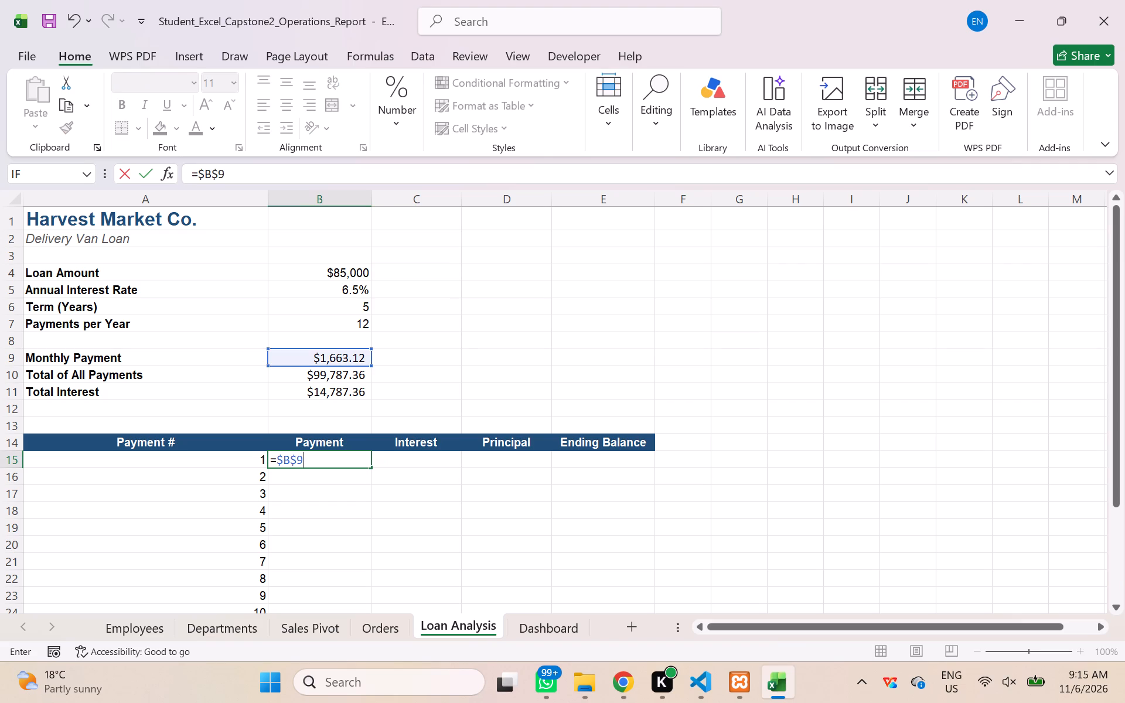
key(Return)
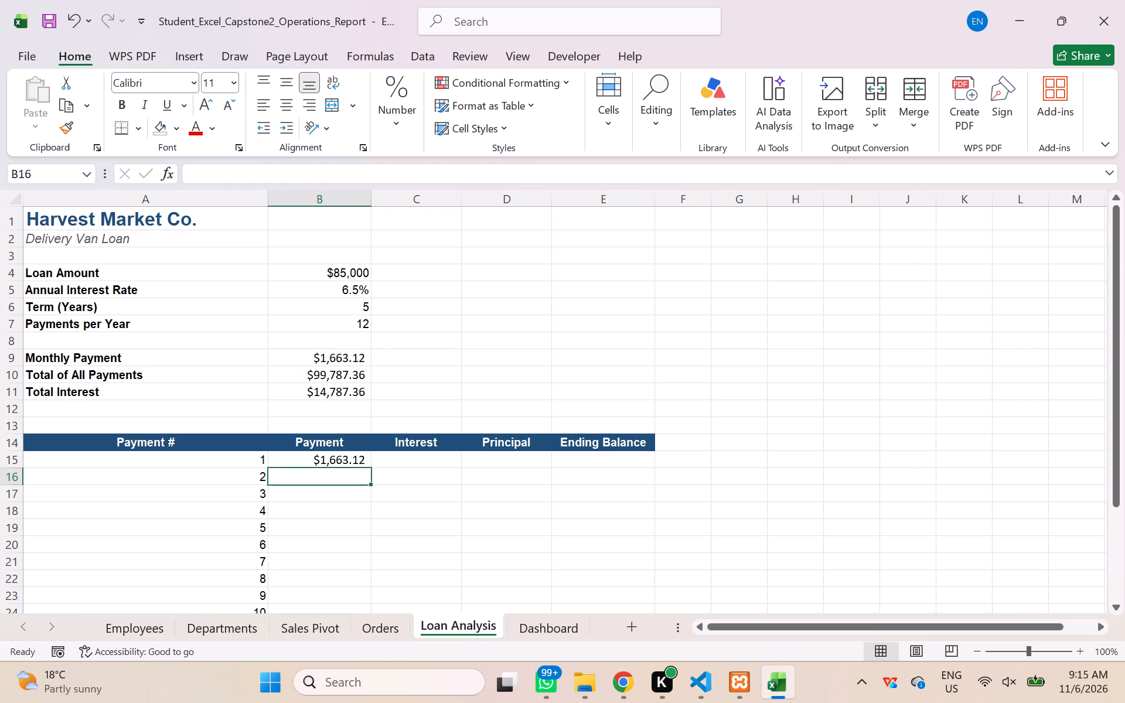
Fill the Payment formula from B15 down to B26, covering payments 2 to 12.
click(323, 460)
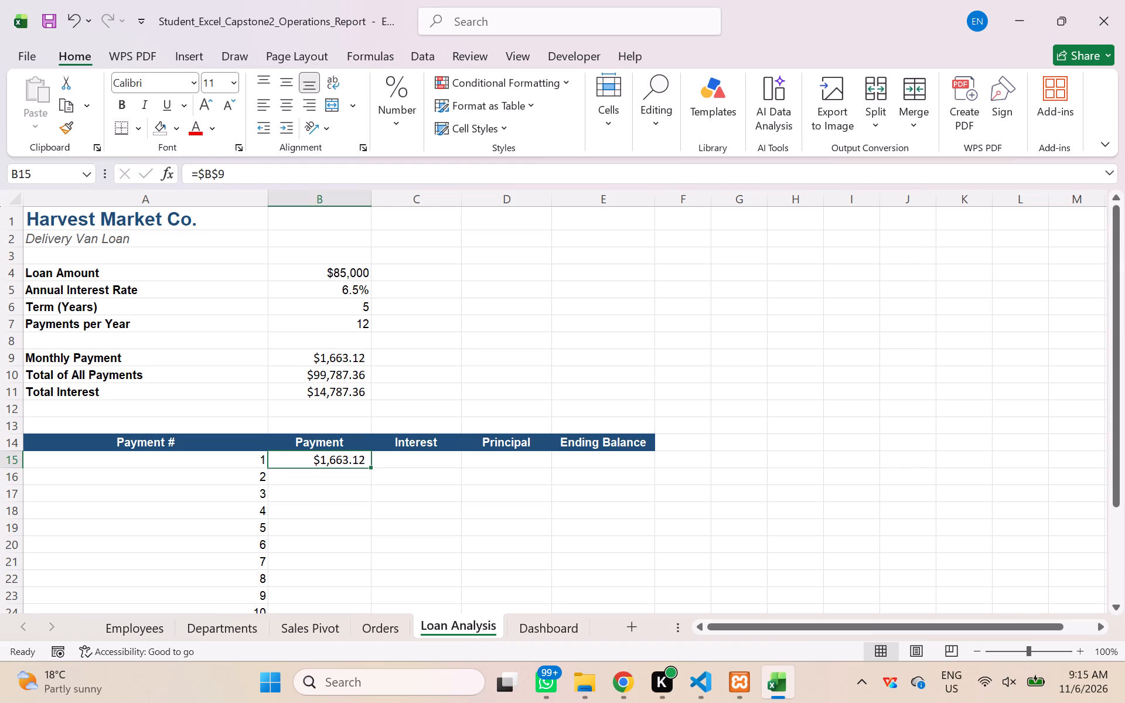
drag(369, 467, 371, 640)
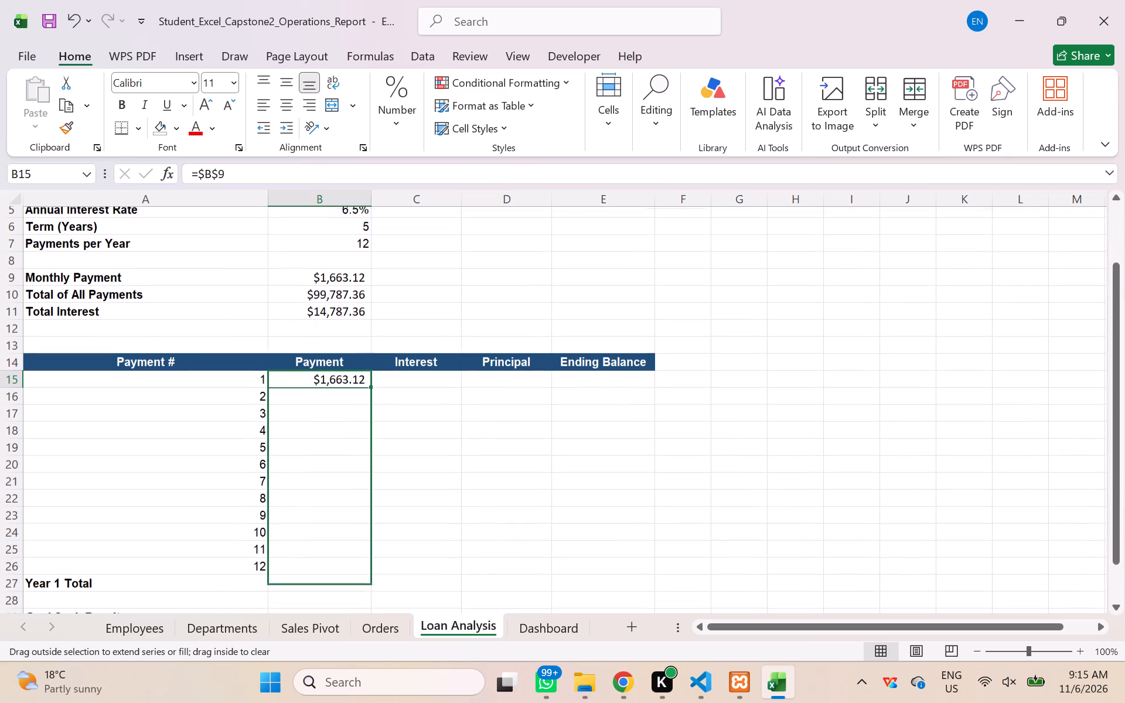
drag(371, 640, 370, 564)
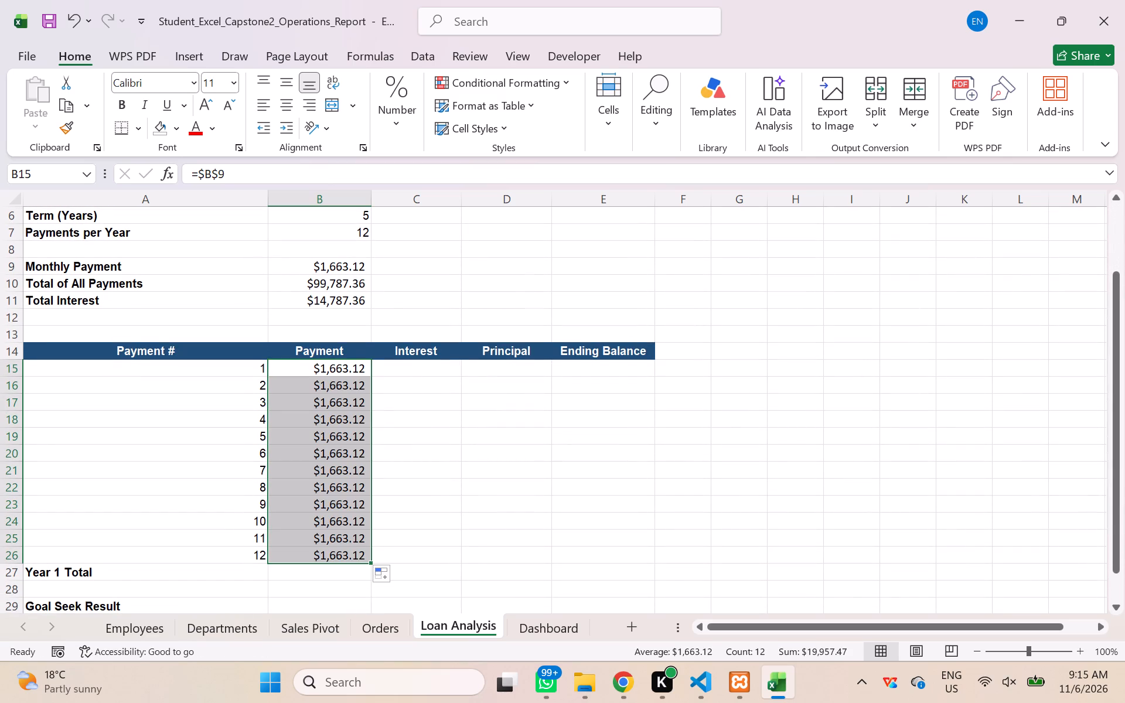
Enter the formula =IPMT($B$5/$B$7,A15,$B$6*$B$7,-$B$4) in C15 as the Interest for payment 1.
scroll(487, 500, up, 1)
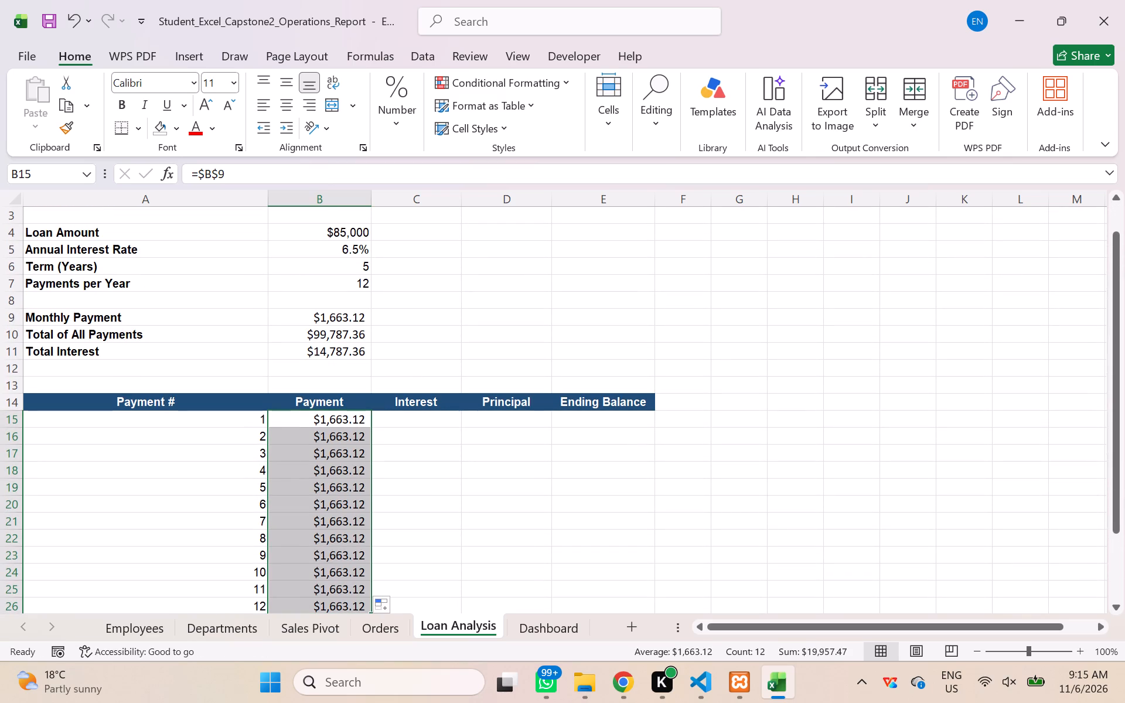
click(405, 424)
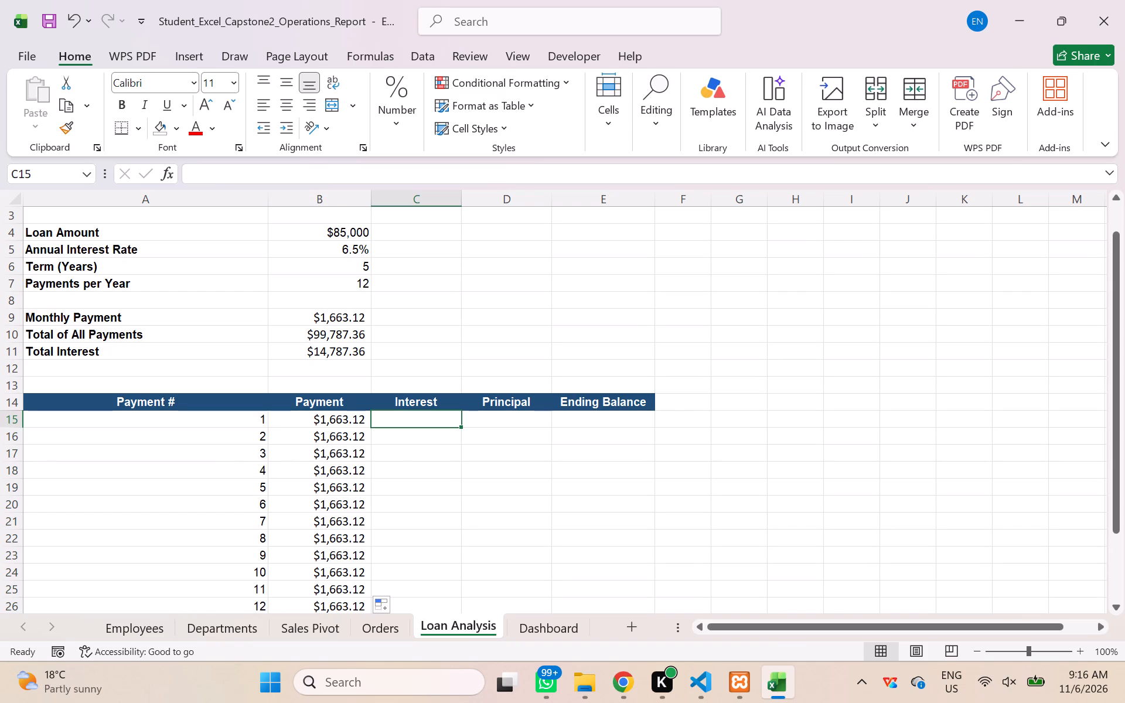
key(equal)
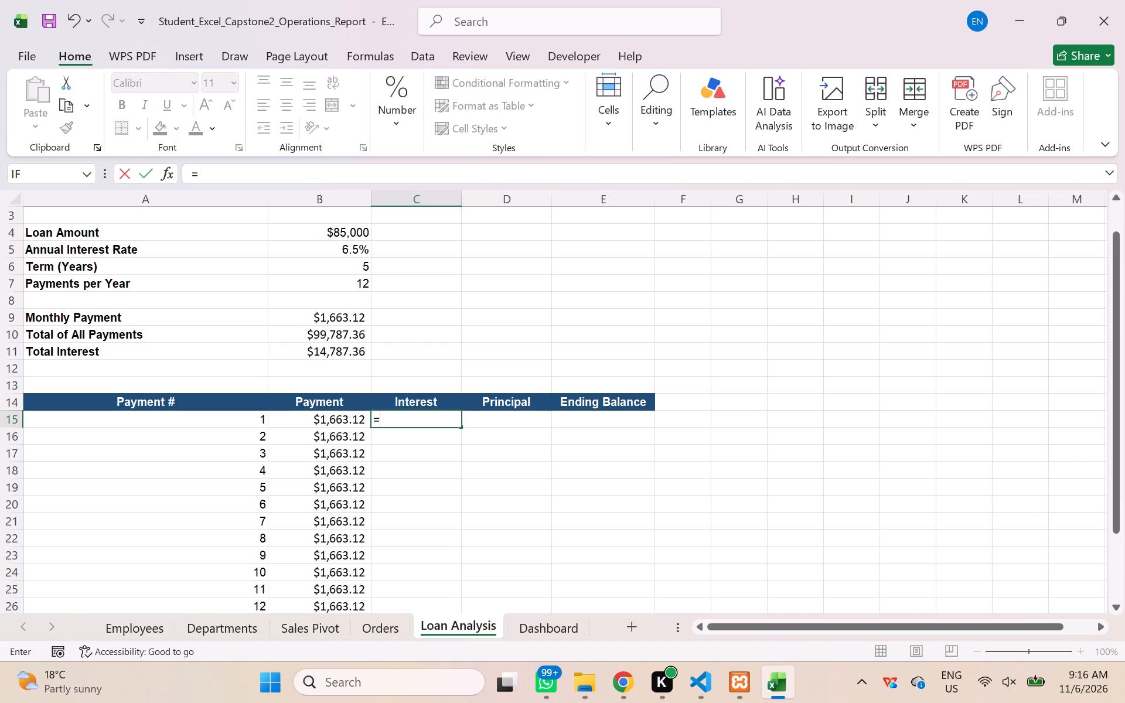
text(IP)
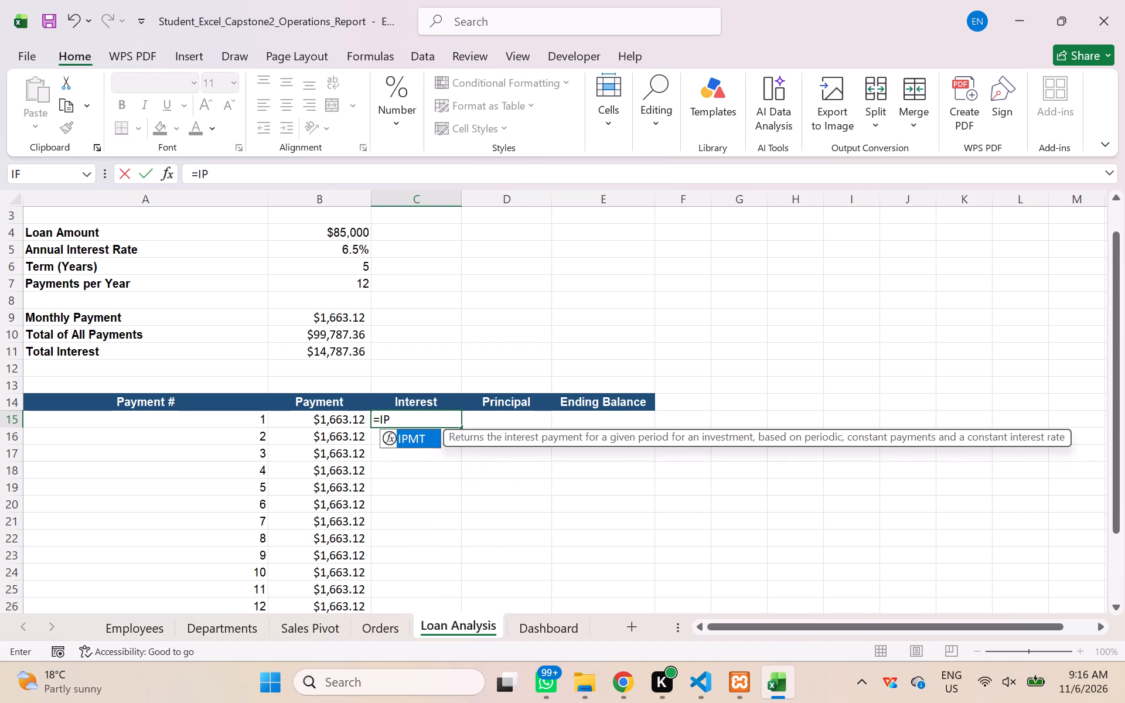
click(410, 438)
click(410, 435)
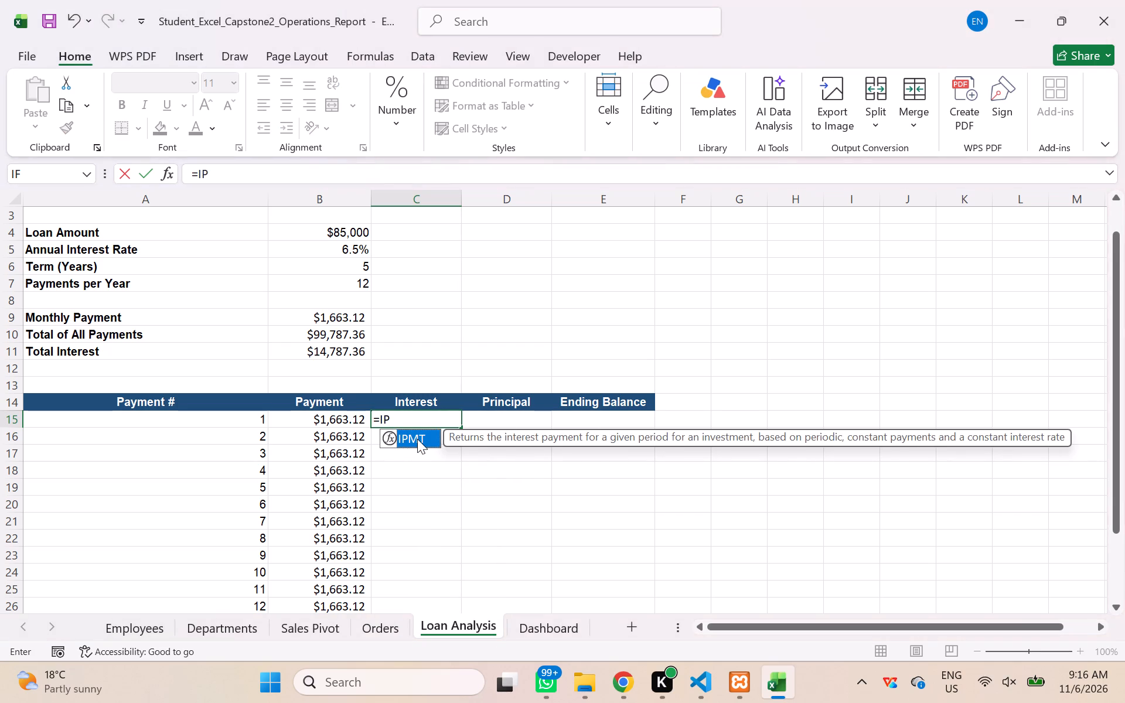
double_click(417, 438)
double_click(417, 436)
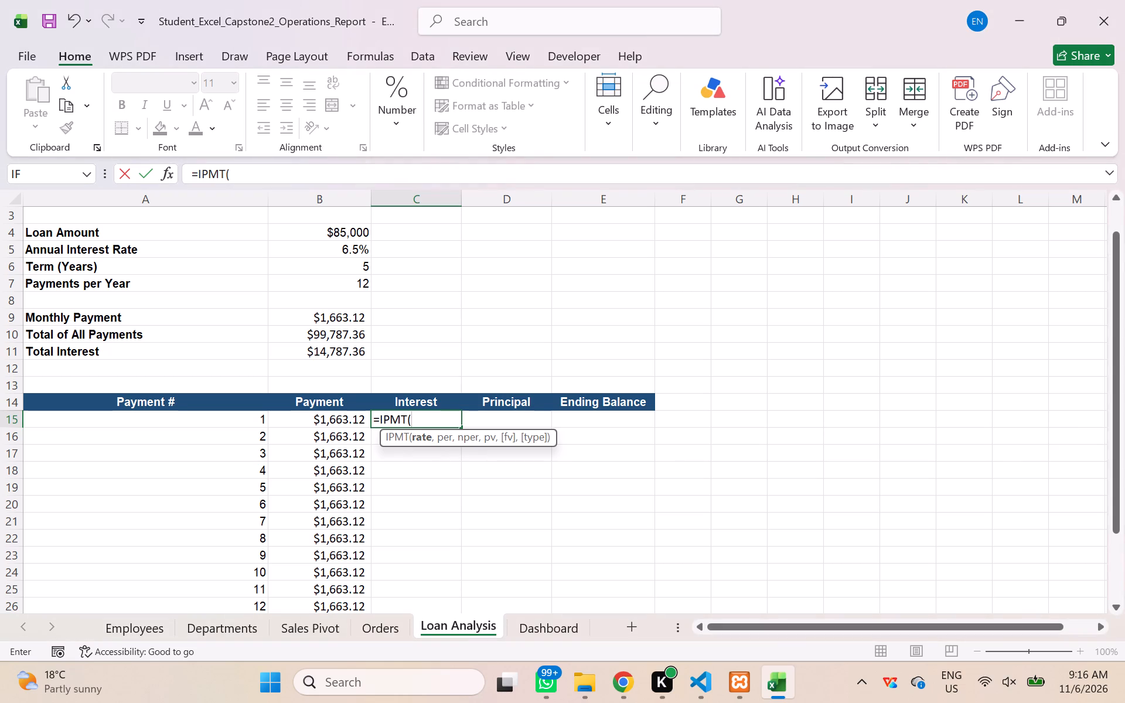
key(shift+dollar)
key(b)
text($5)
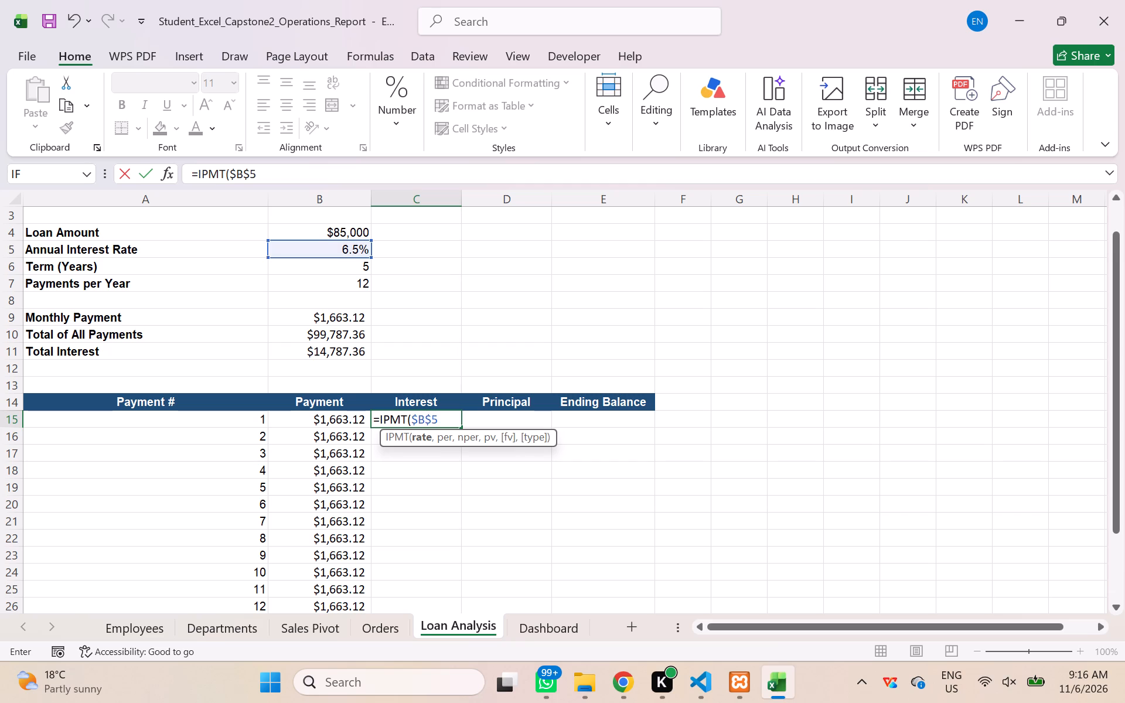
key(slash)
key(shift+dollar)
key(b)
text($7)
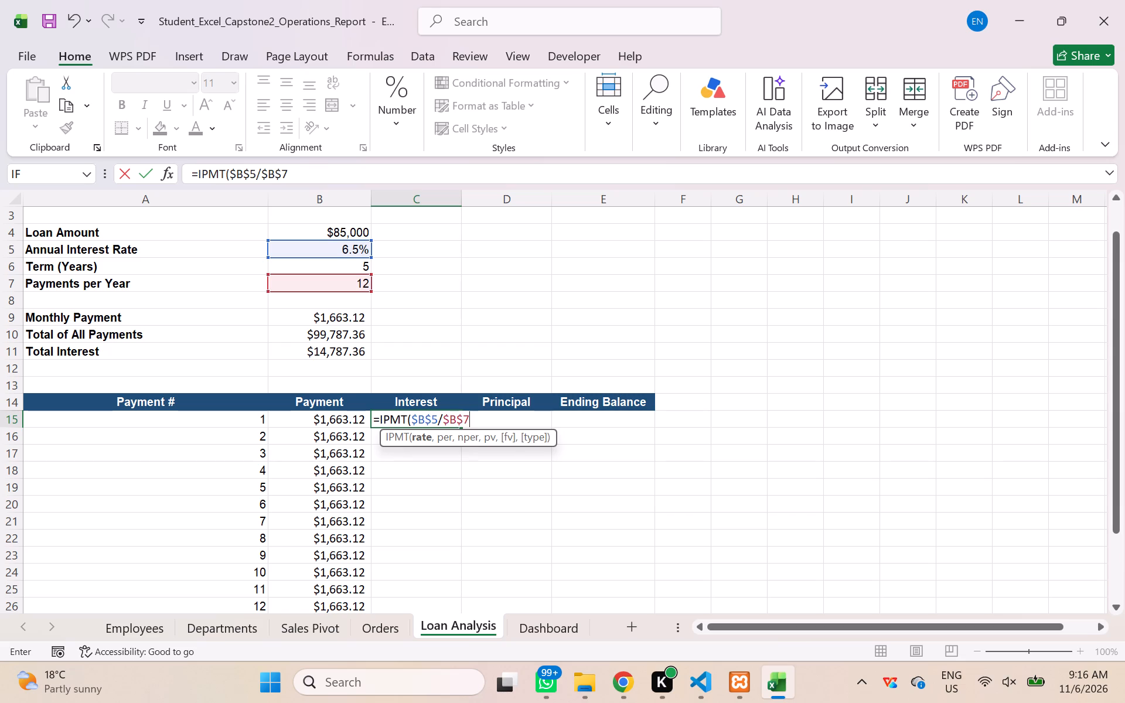
key(comma)
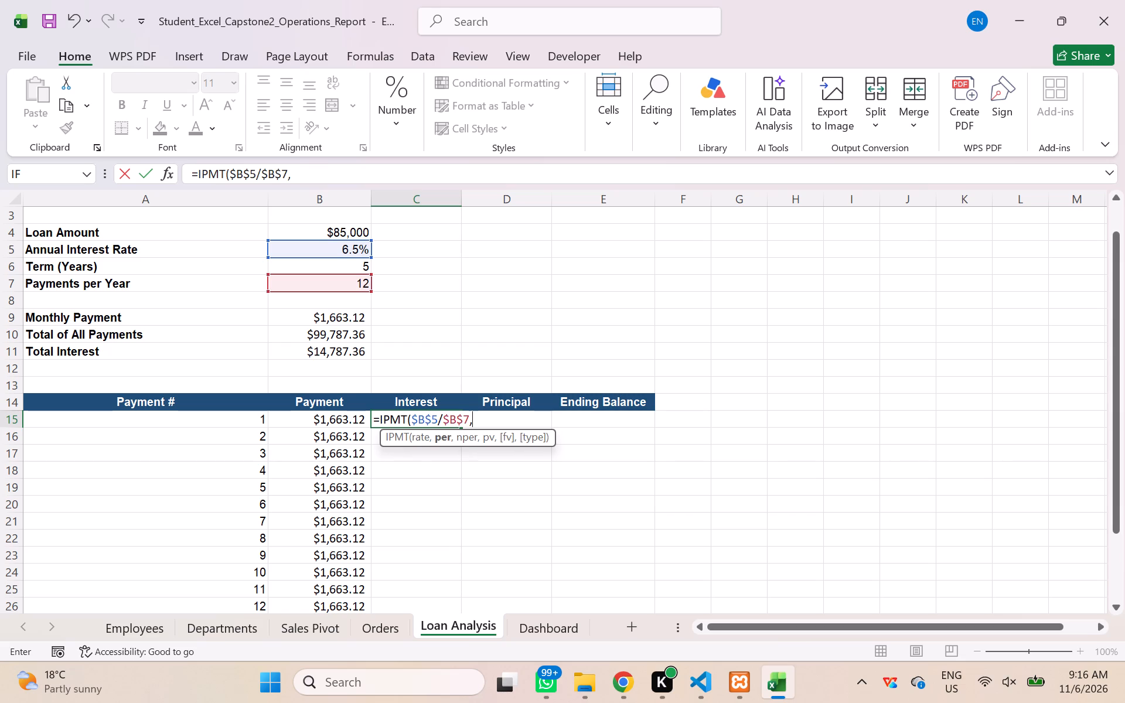
text(A15)
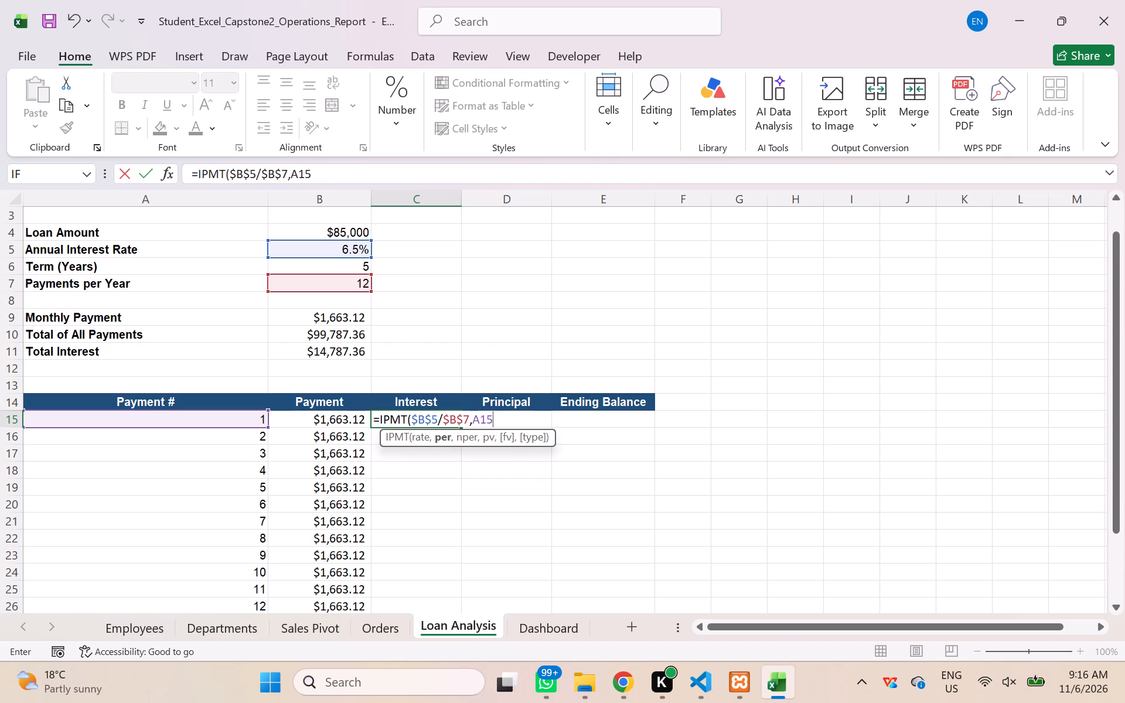
key(comma)
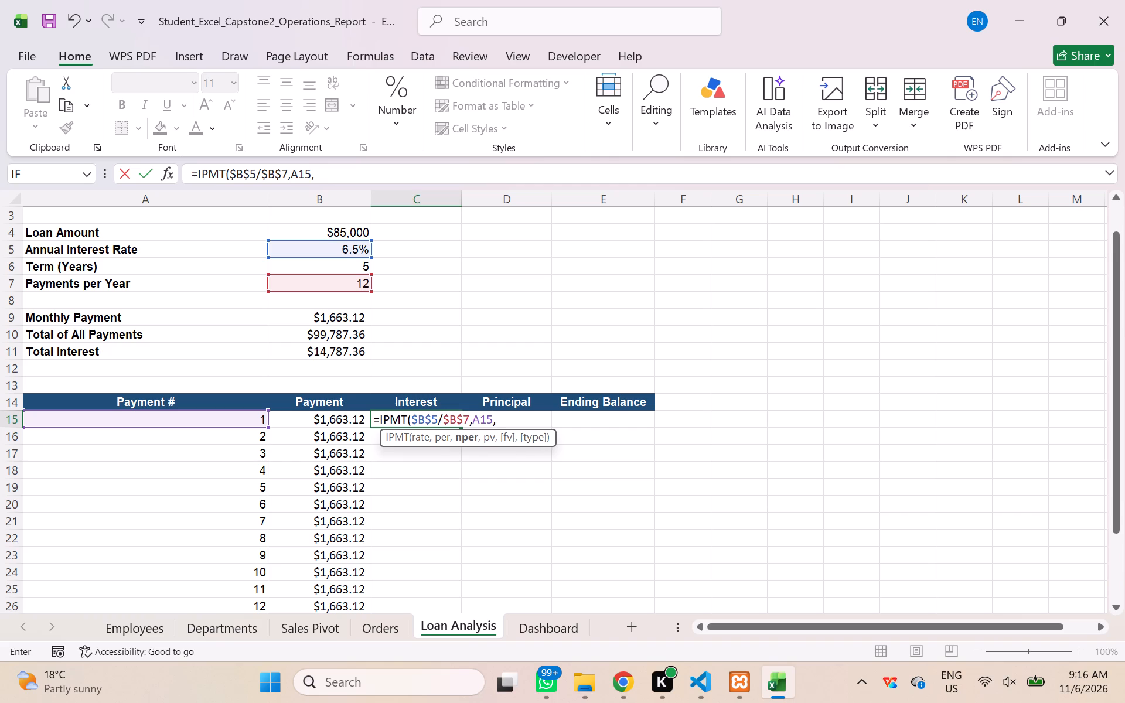
key(shift+dollar)
key(b)
key(shift+dollar)
key(6)
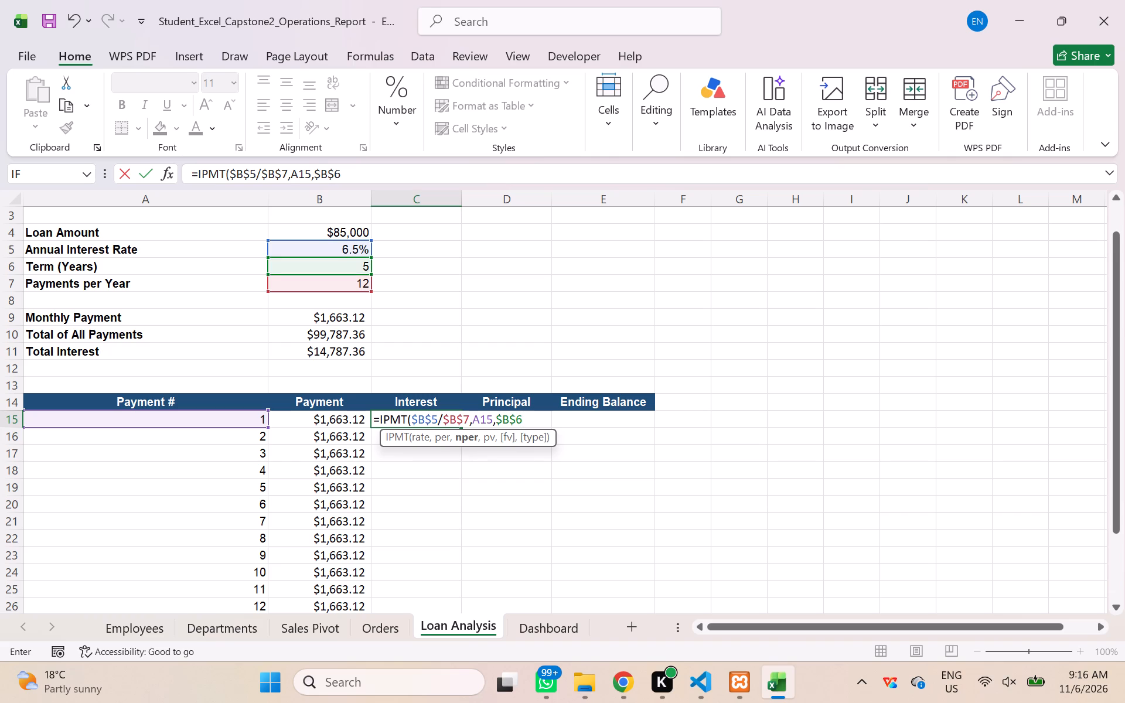
key(shift+asterisk)
key(shift+dollar)
key(b)
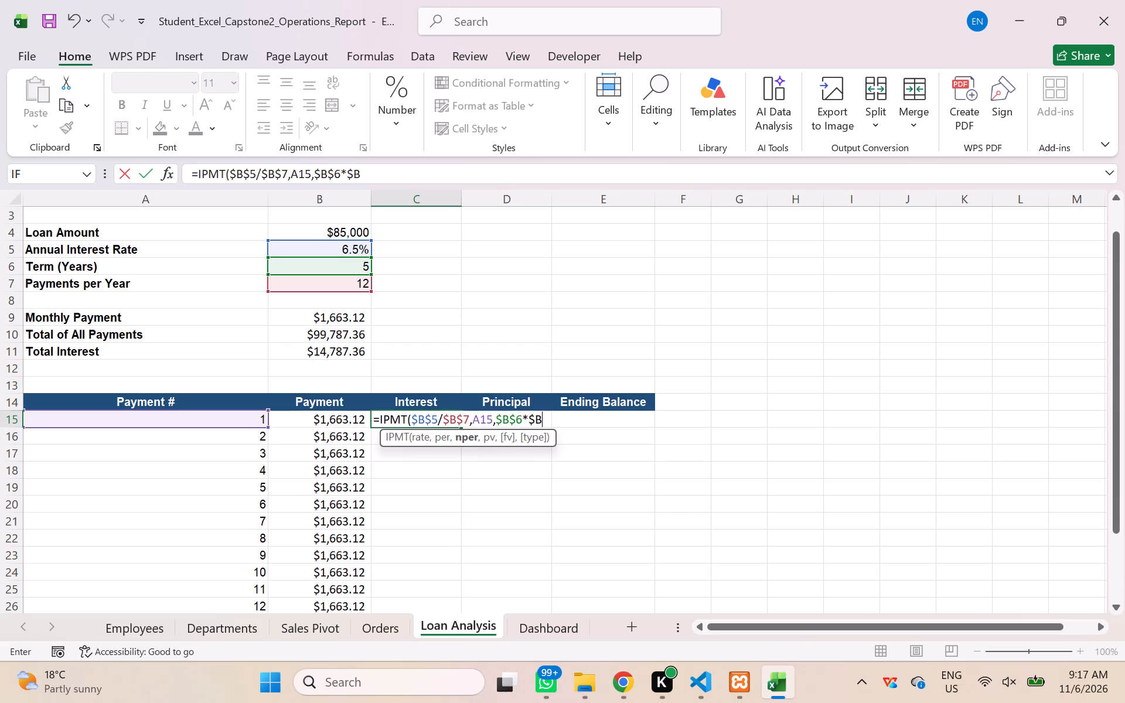
key(shift+dollar)
key(7)
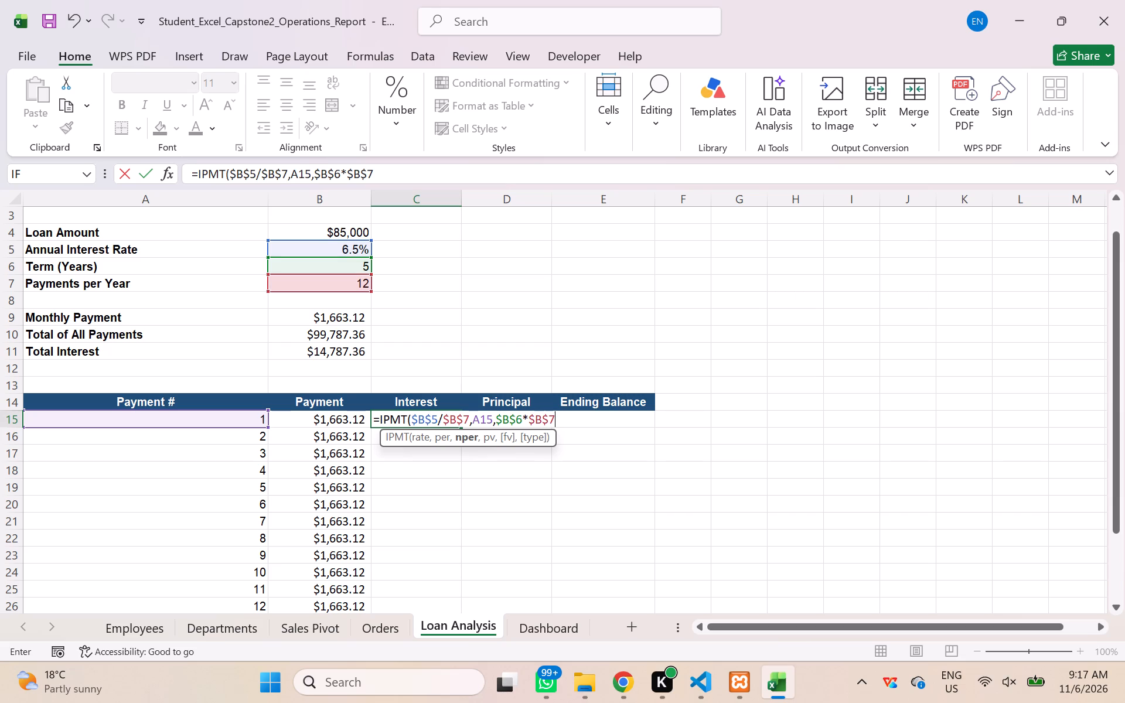
key(comma)
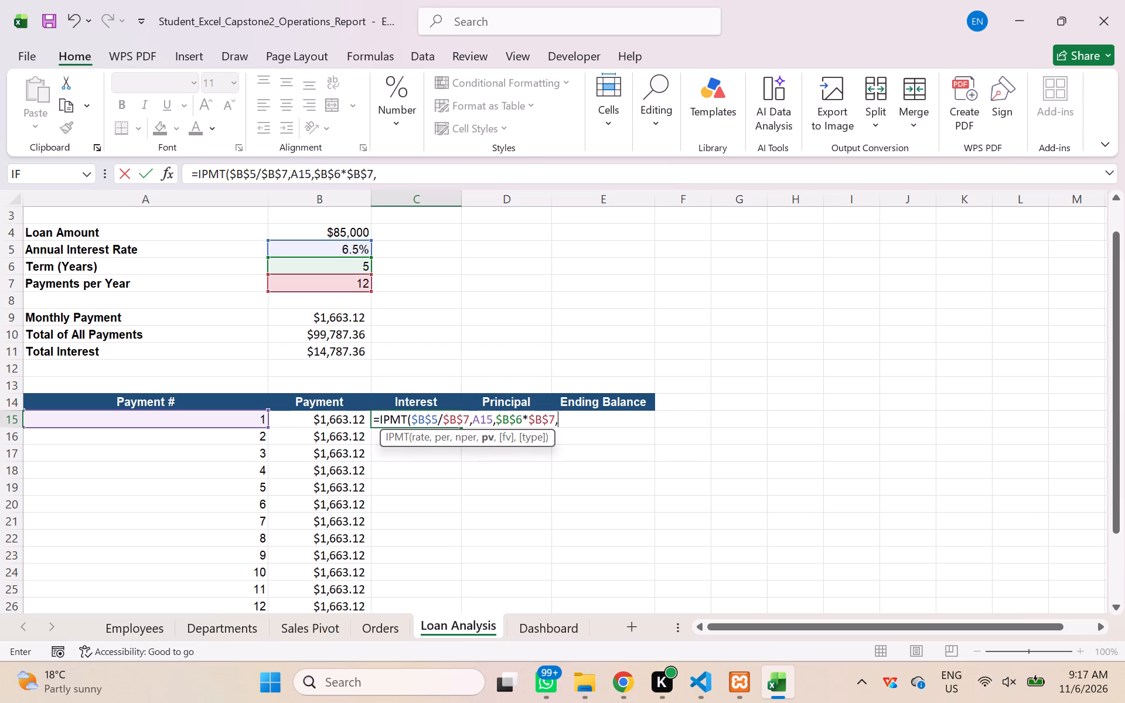
key(minus)
key(shift+dollar)
key(b)
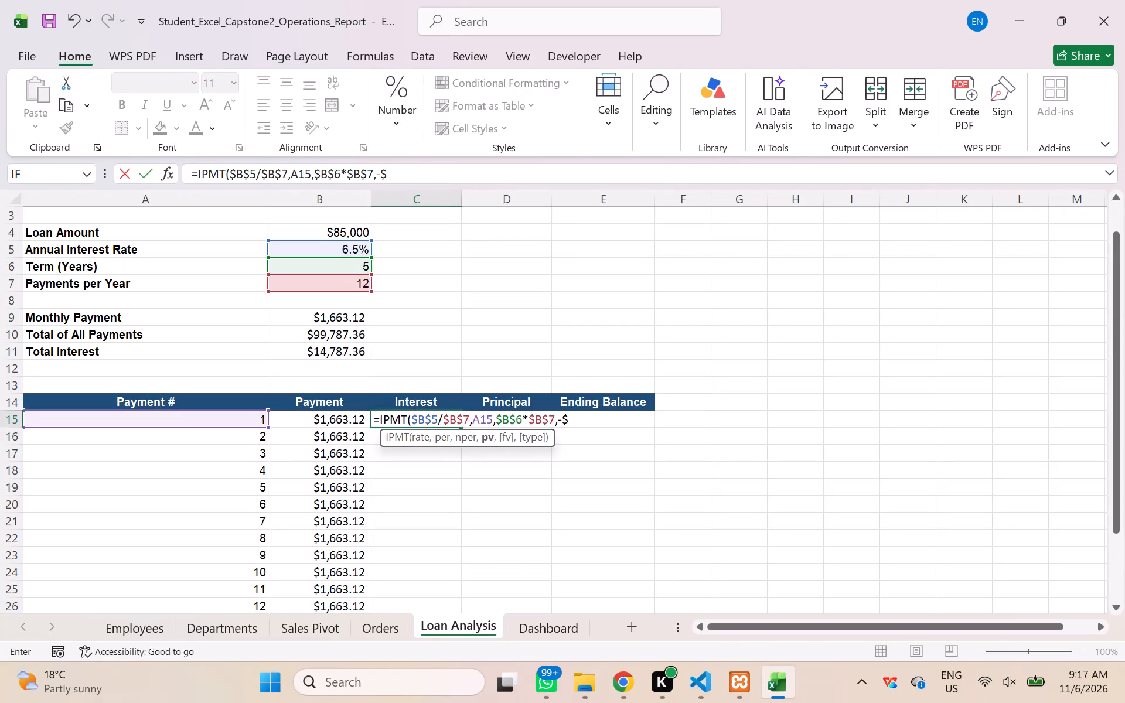
key(shift+dollar)
key(4)
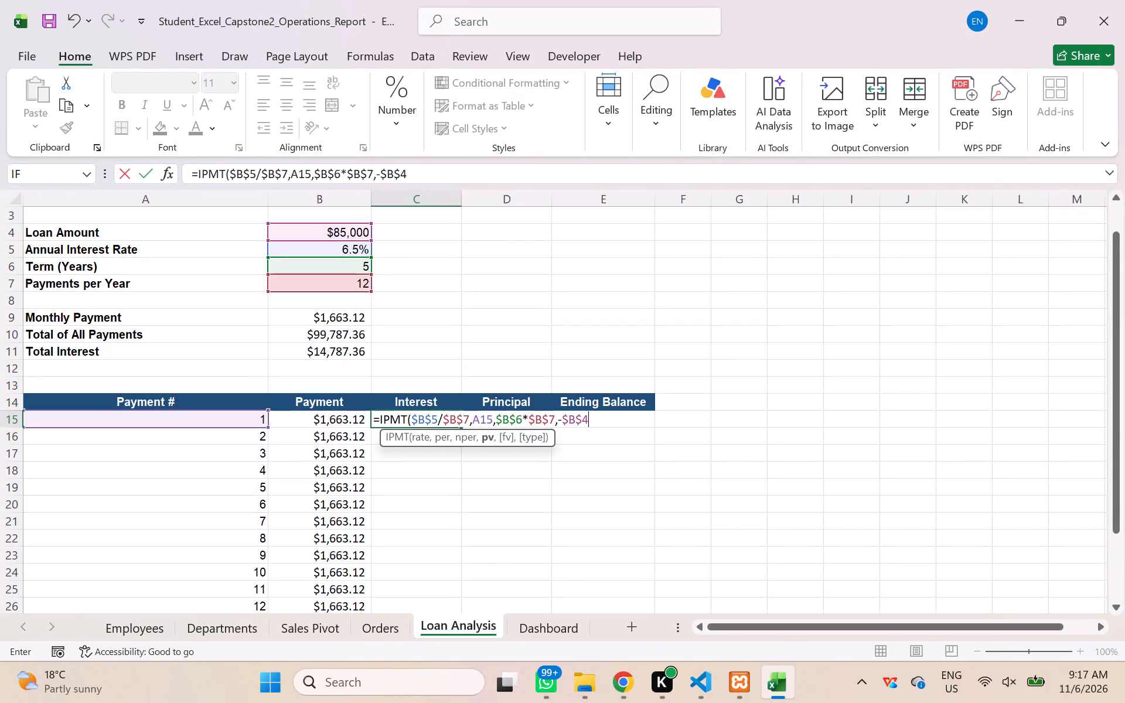
key(shift+parenright)
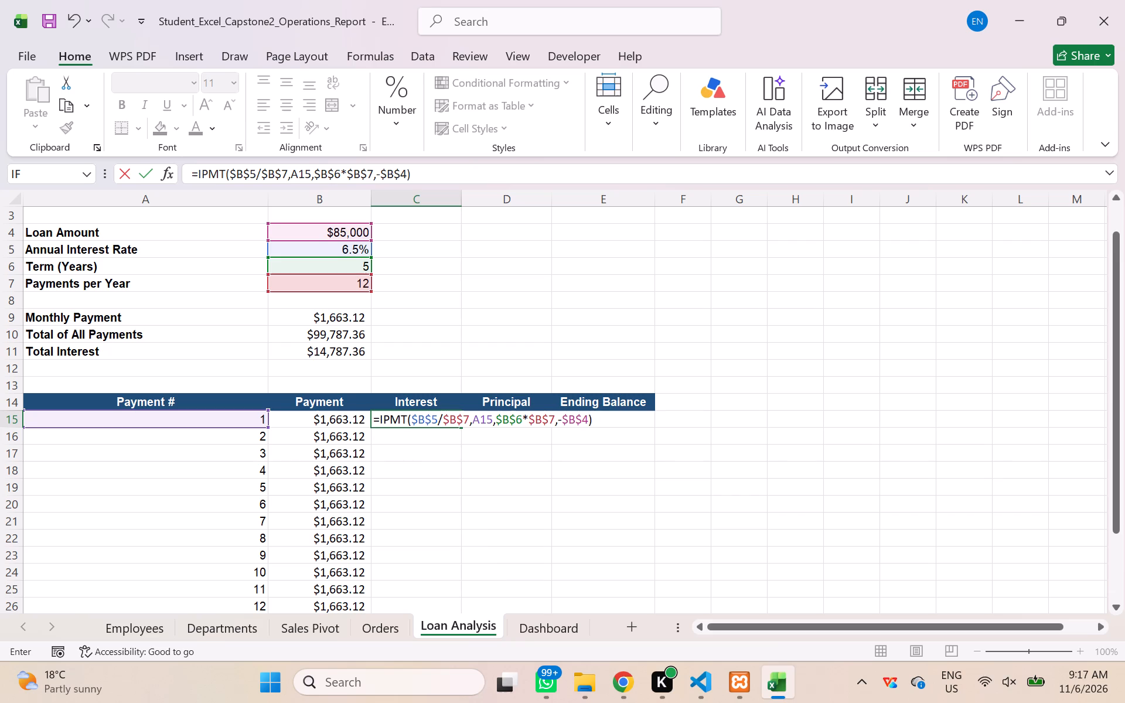
key(Return)
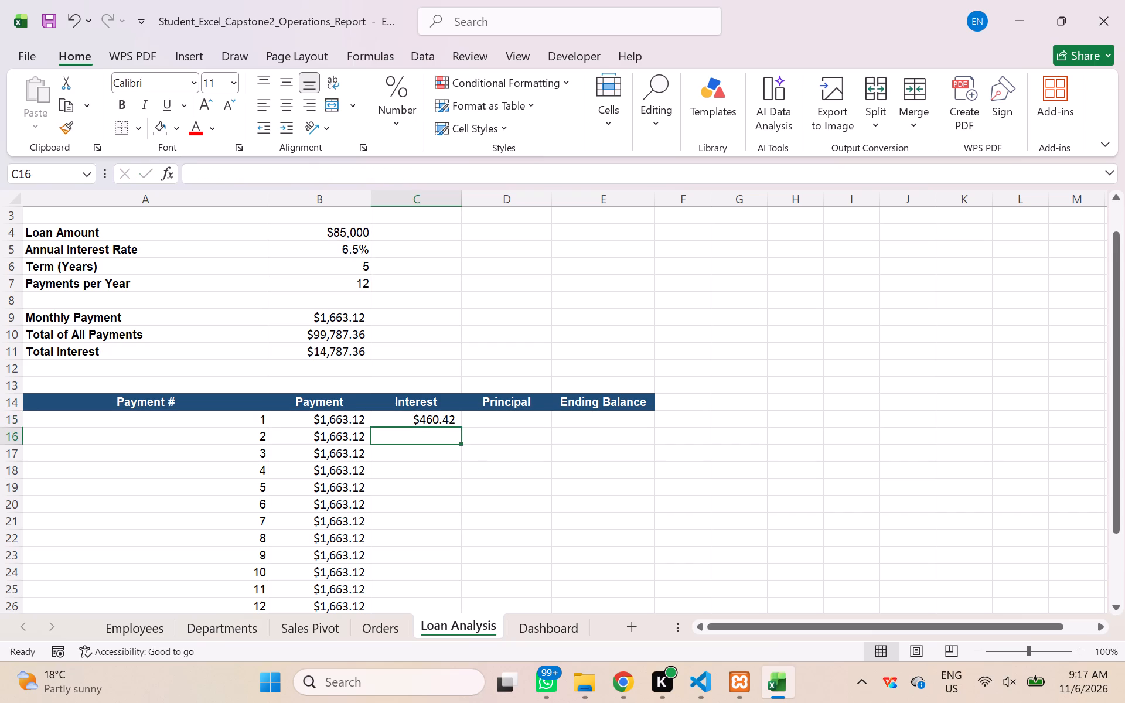
Fill the Interest formula from C15 down to C26, covering payments 2 to 12.
click(412, 421)
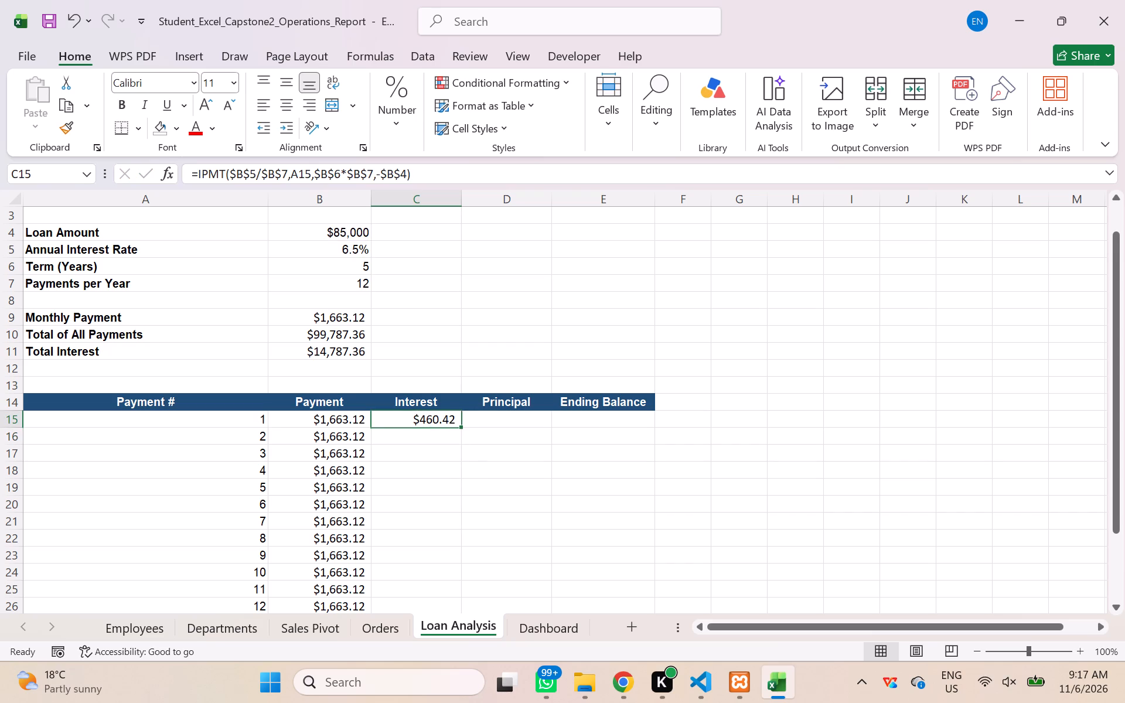
drag(462, 426, 455, 560)
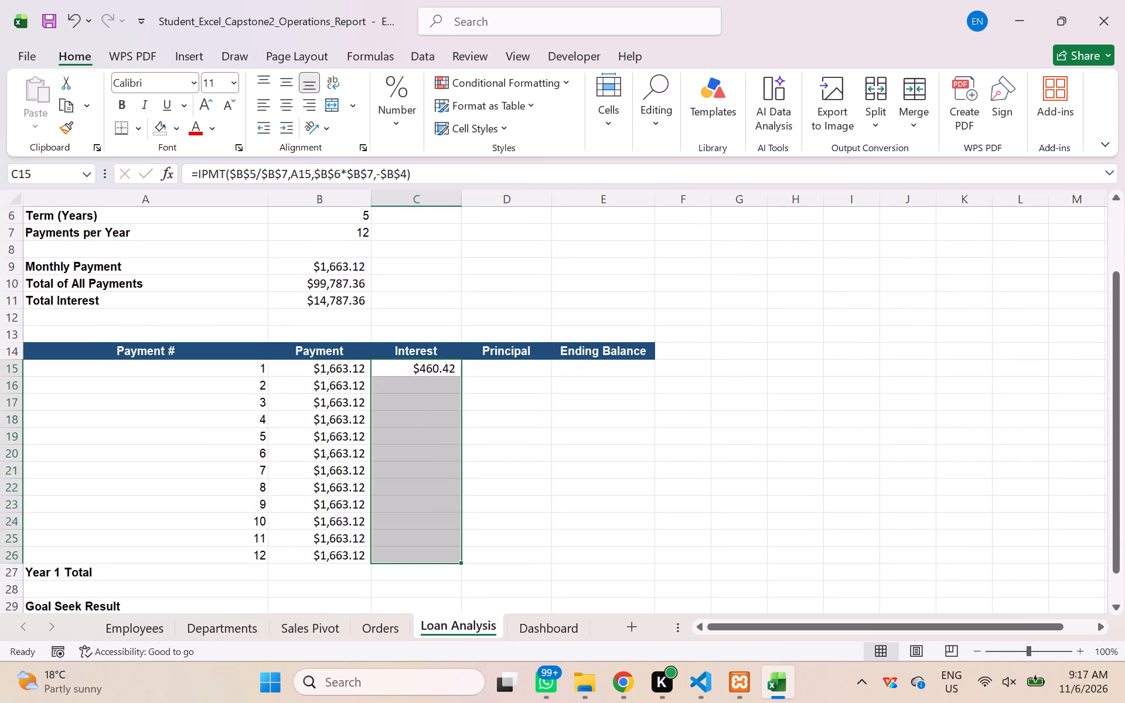
click(555, 534)
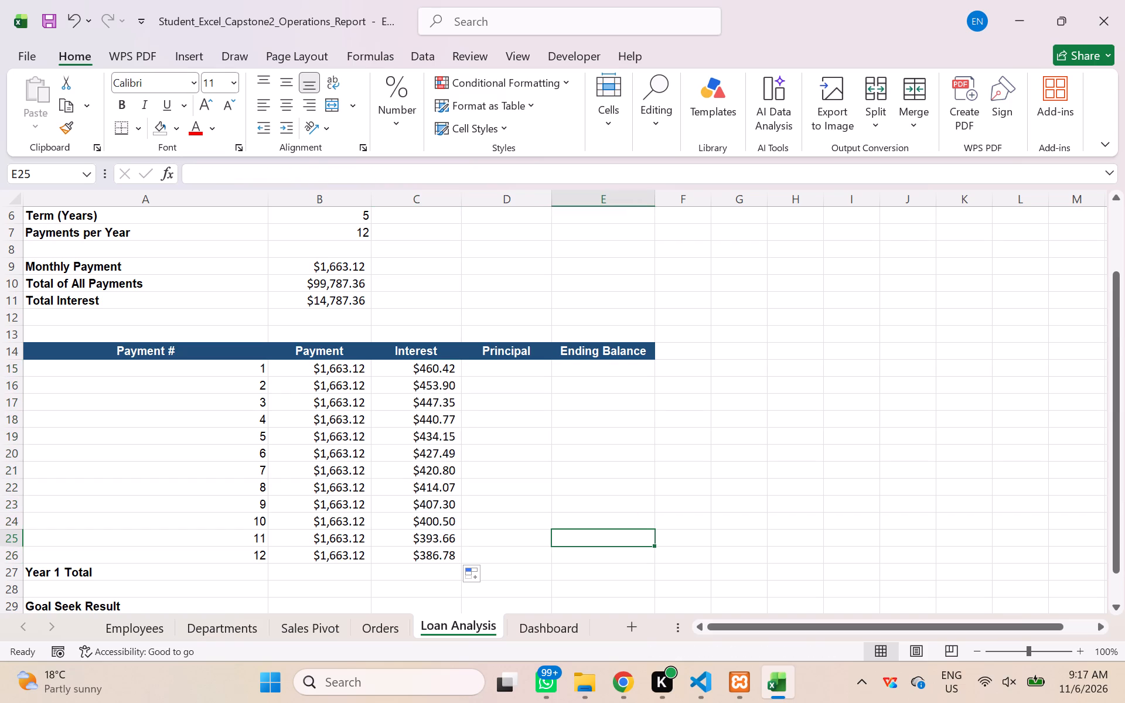
Enter the formula =PPMT($B$5/$B$7,A15,$B$6*$B$7,-$B$4) in D15 as the Principal for payment 1.
scroll(542, 465, up, 1)
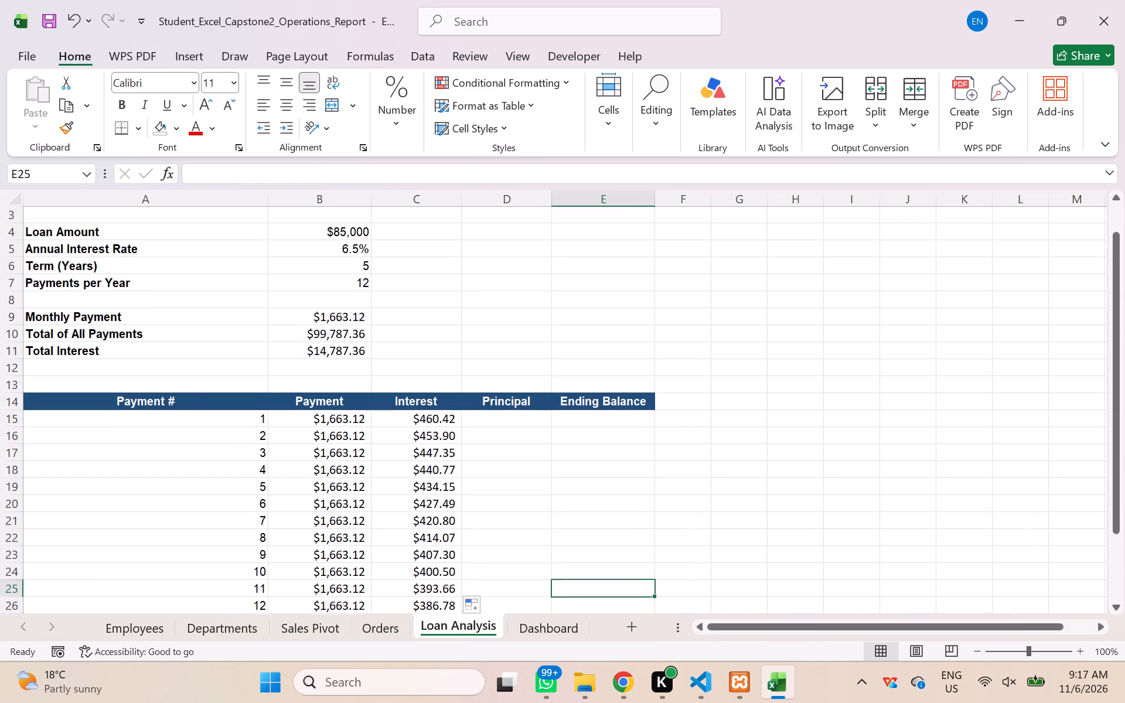
scroll(542, 465, up, 1)
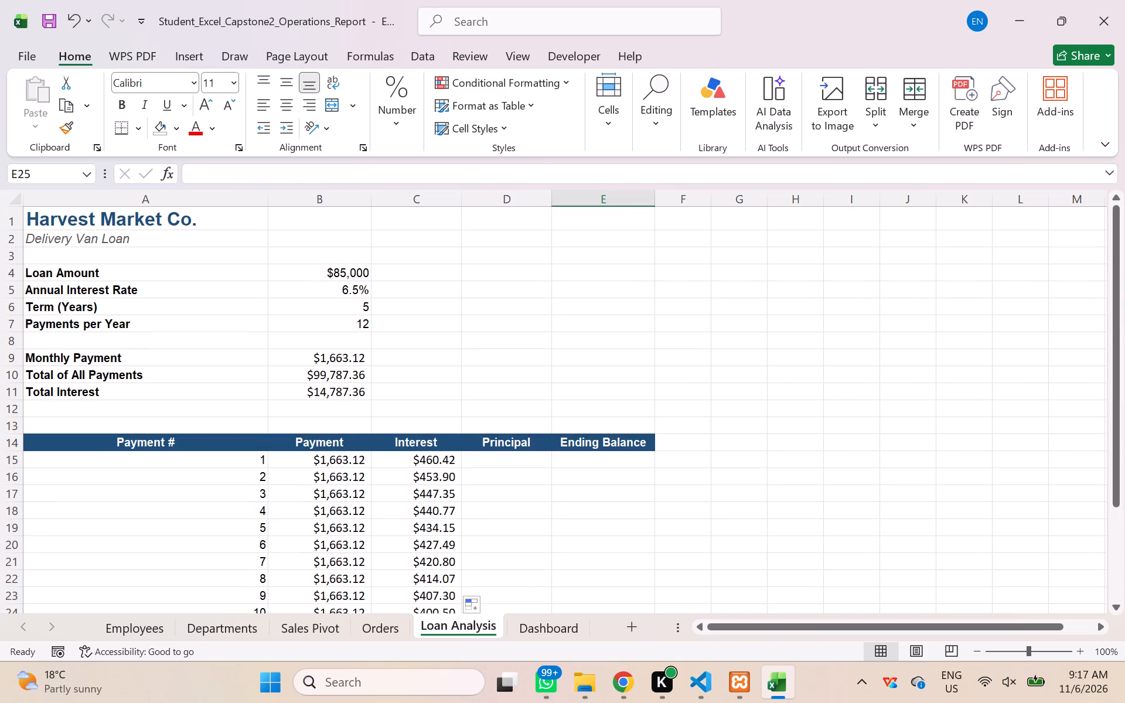
scroll(542, 465, down, 1)
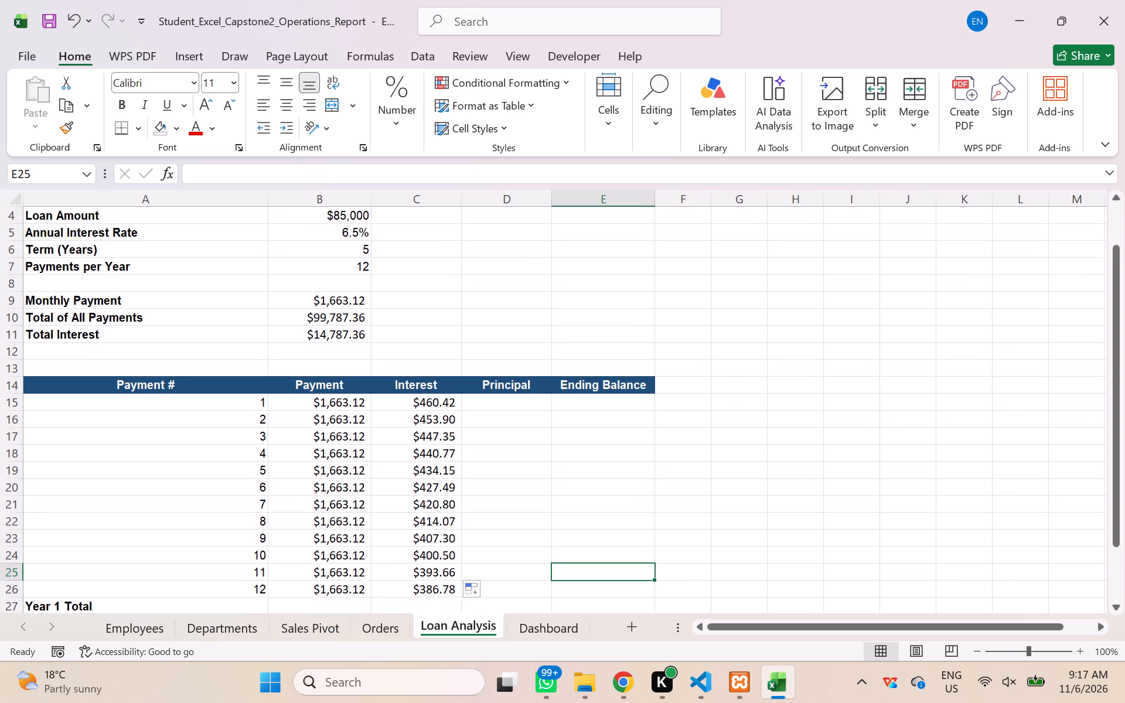
click(489, 404)
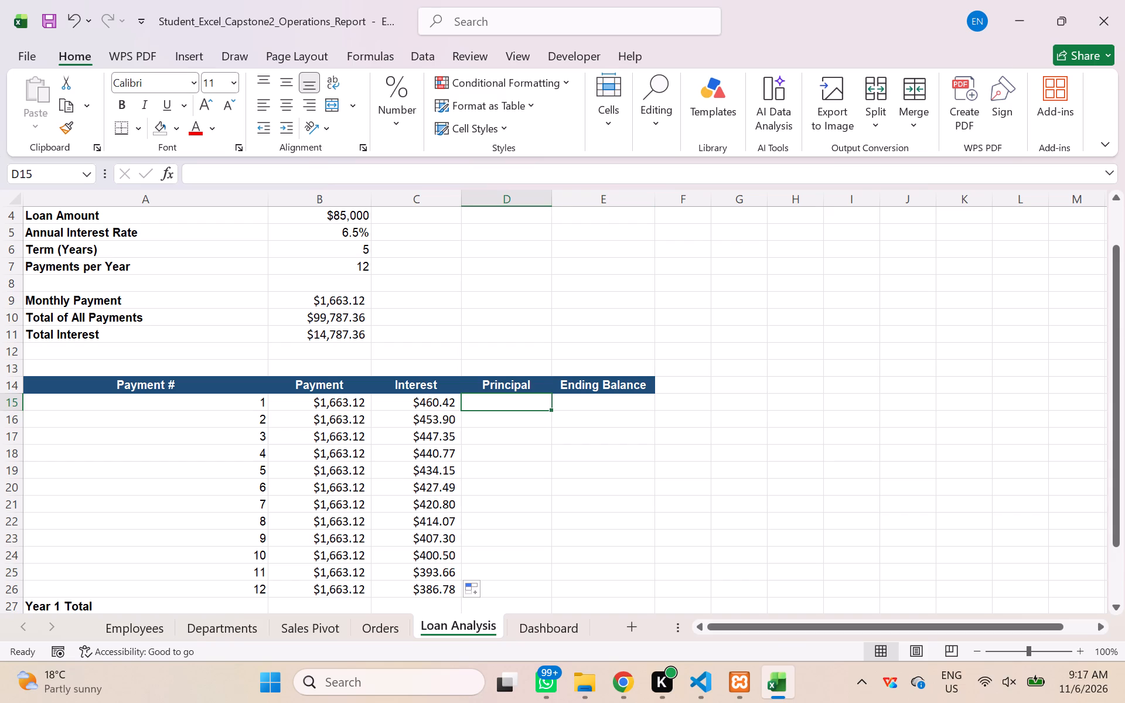
key(equal)
text(PP)
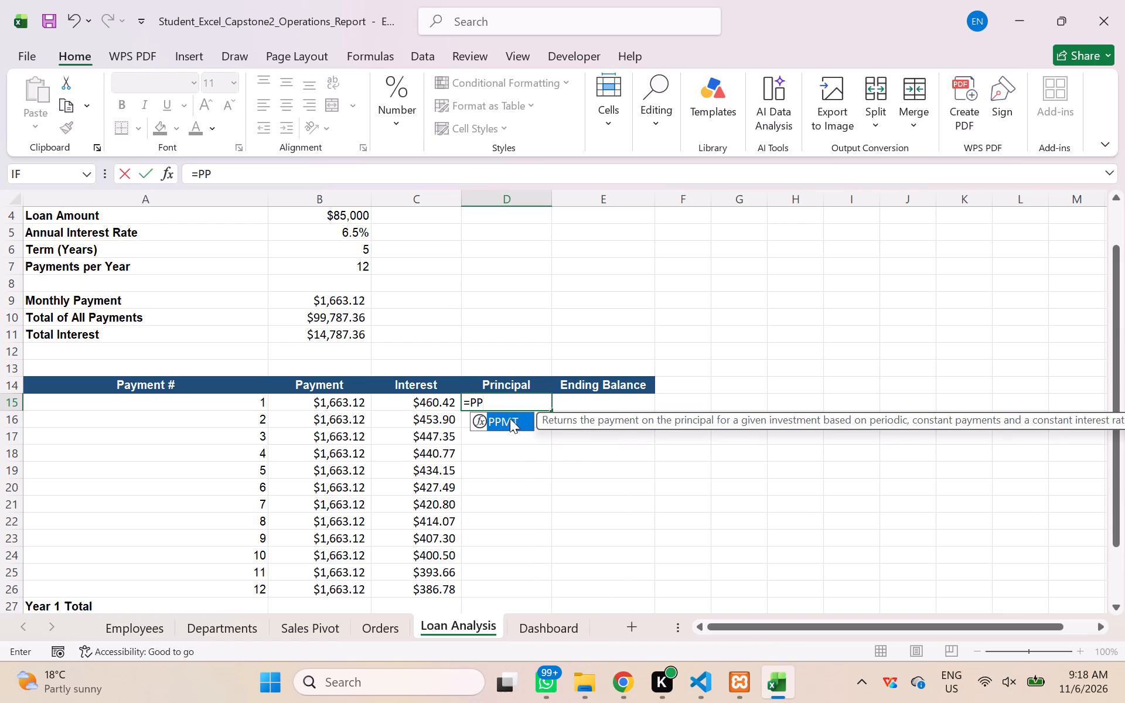
click(508, 418)
click(508, 422)
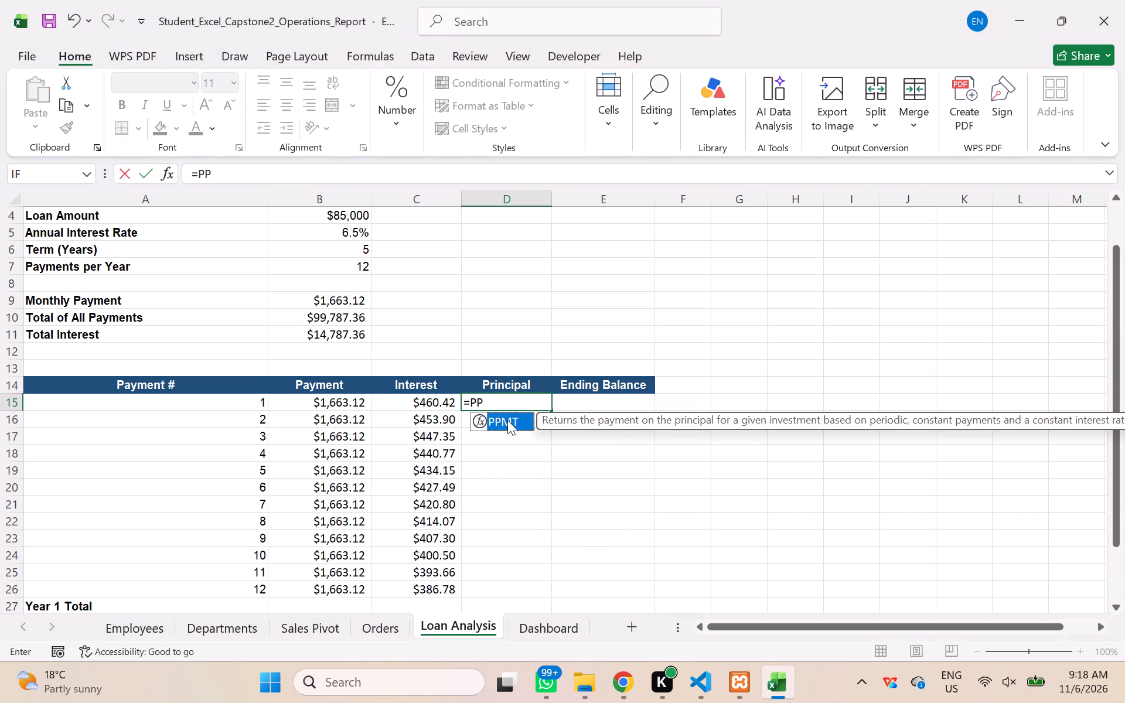
click(507, 420)
double_click(507, 419)
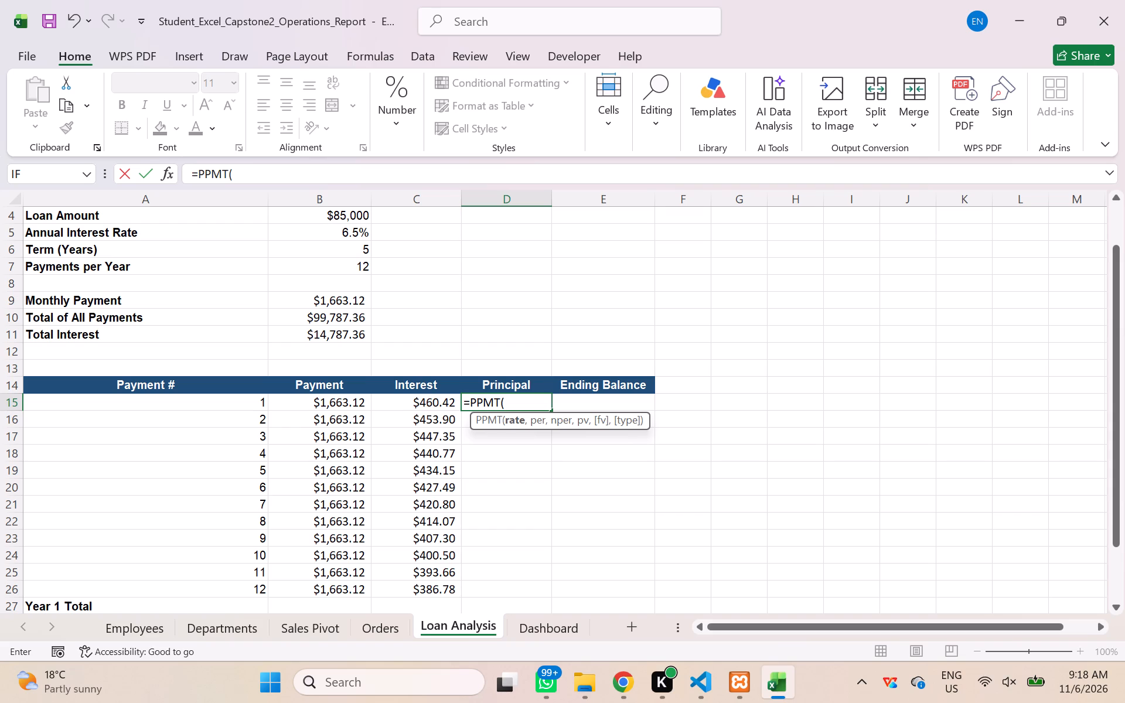
key(shift+dollar)
key(b)
key(shift+dollar)
key(5)
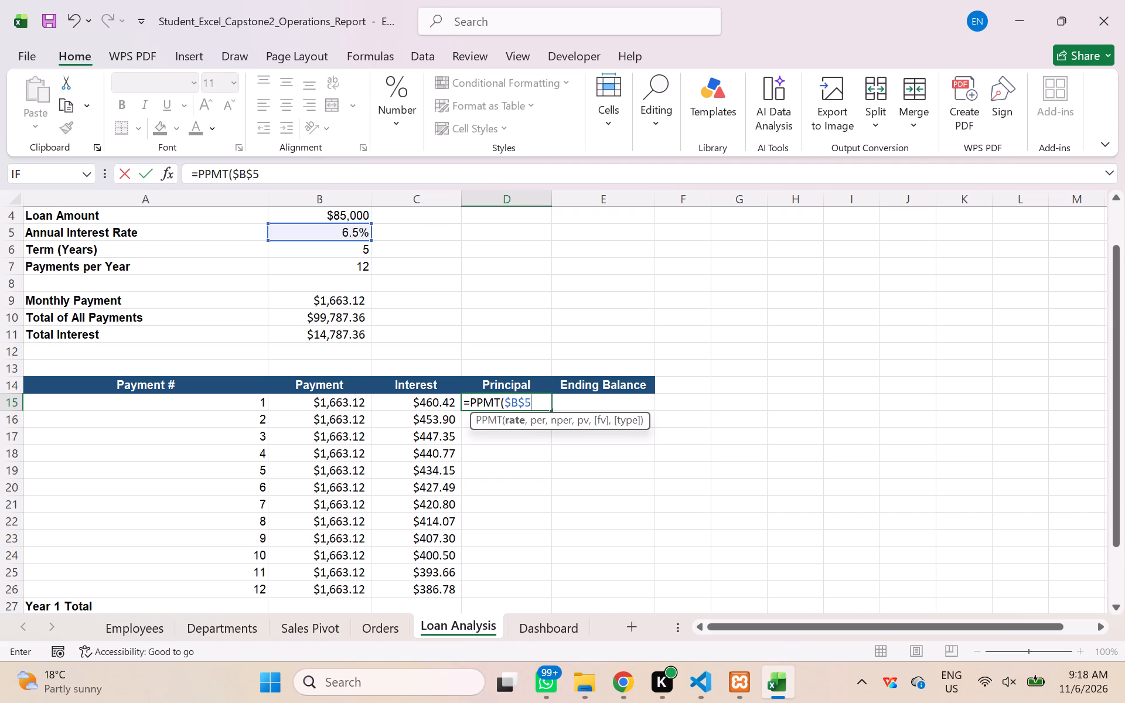
key(slash)
key(shift+dollar)
key(b)
text($7)
key(comma)
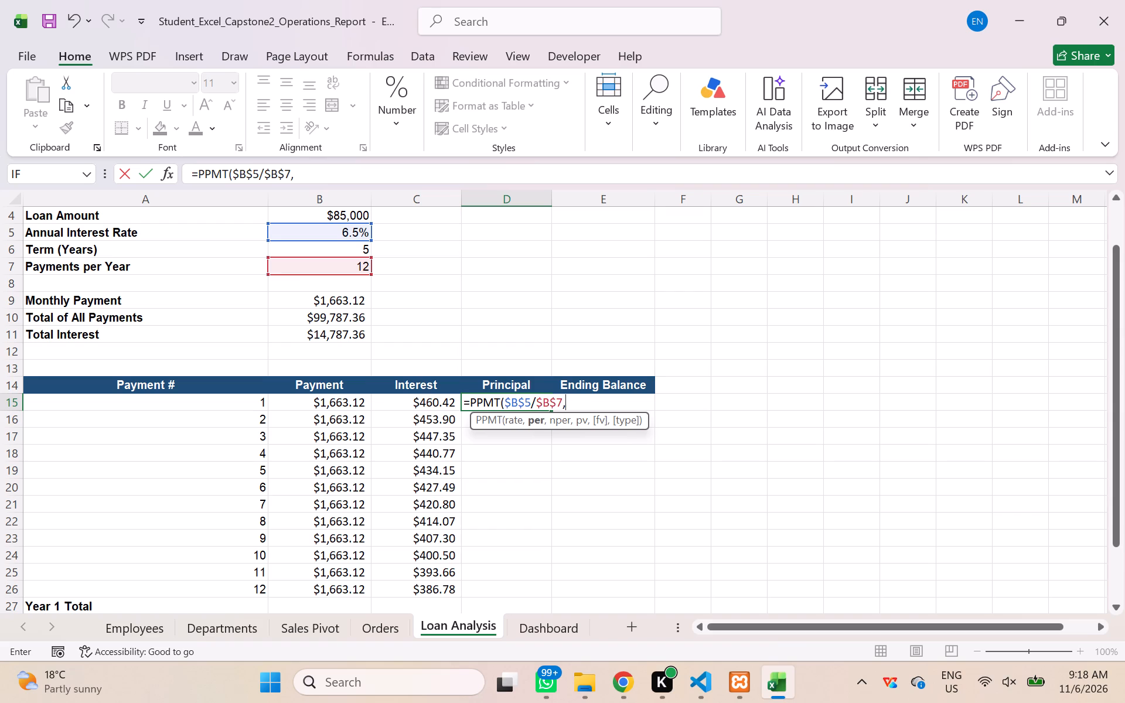
text(A1)
key(5)
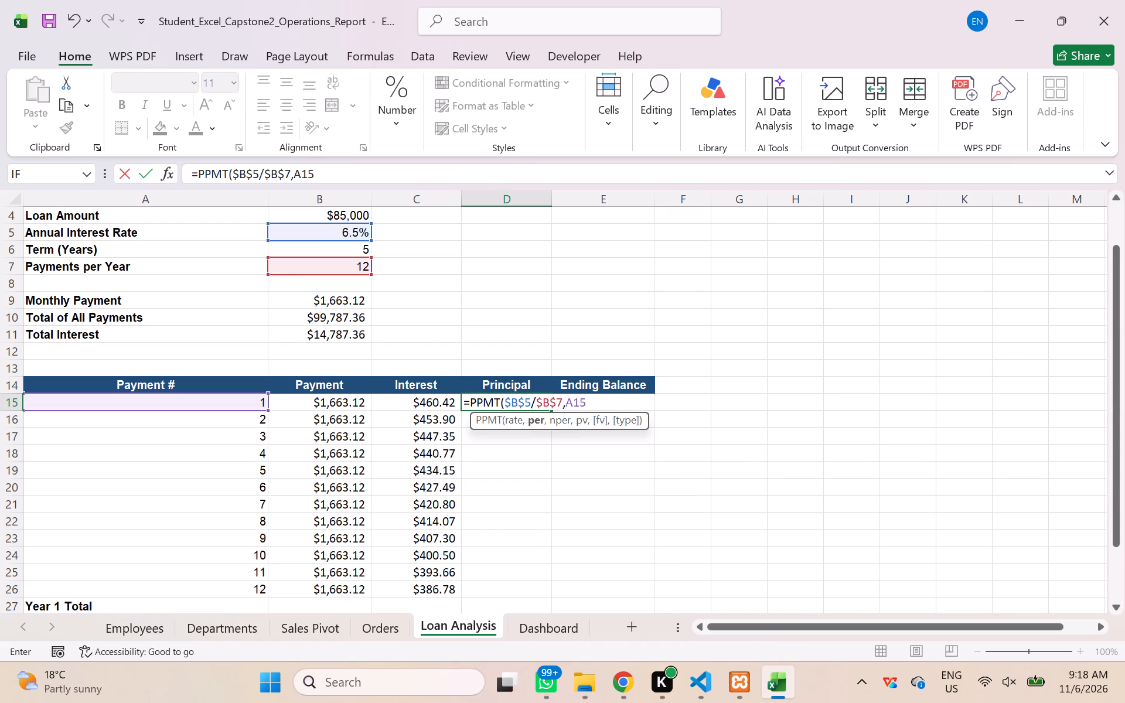
key(comma)
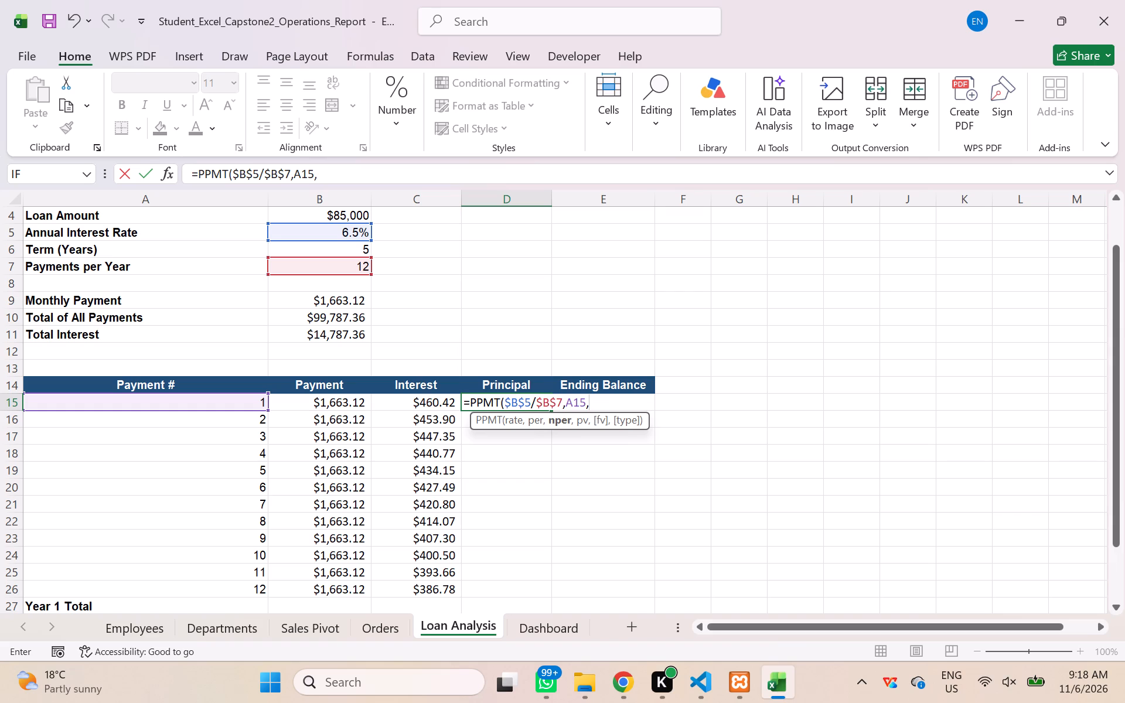
text($B)
key(shift+dollar)
key(6)
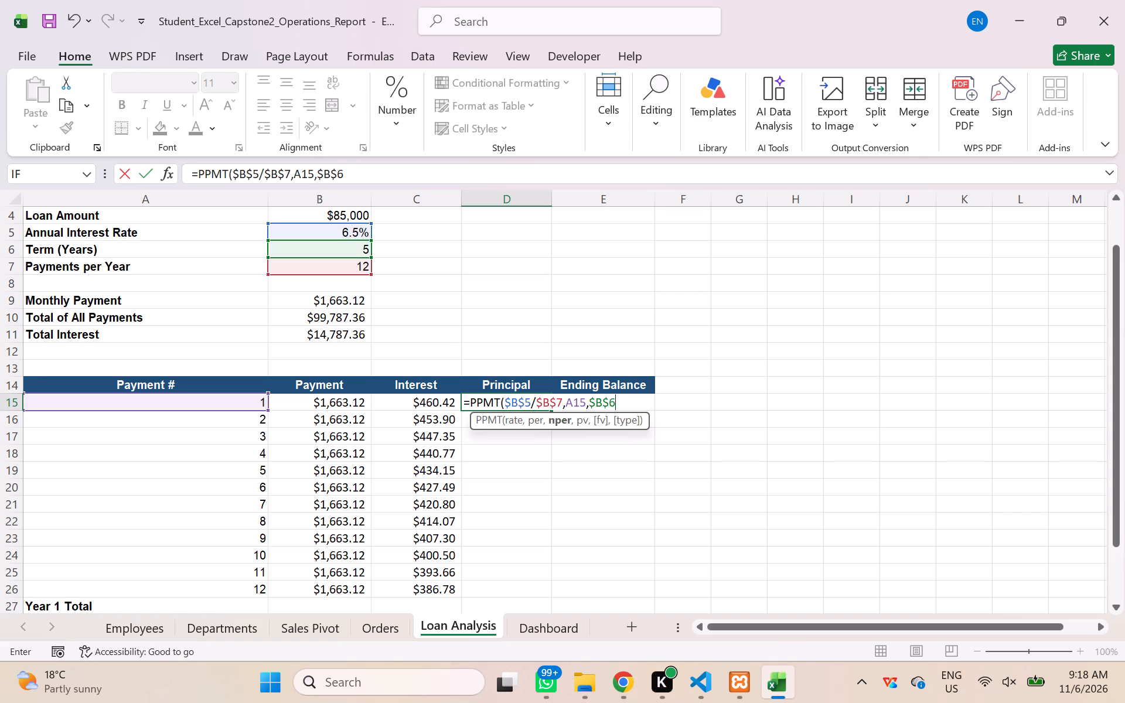
key(shift+asterisk)
key(shift+dollar)
key(b)
key(shift+dollar)
key(7)
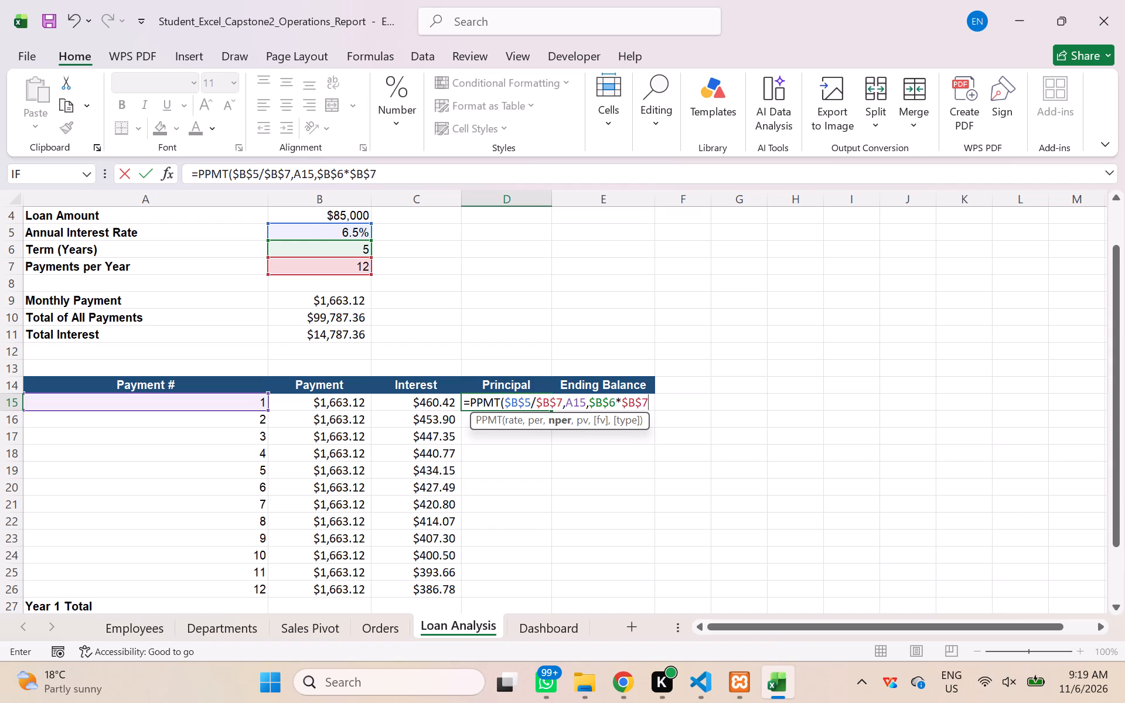
key(comma)
key(minus)
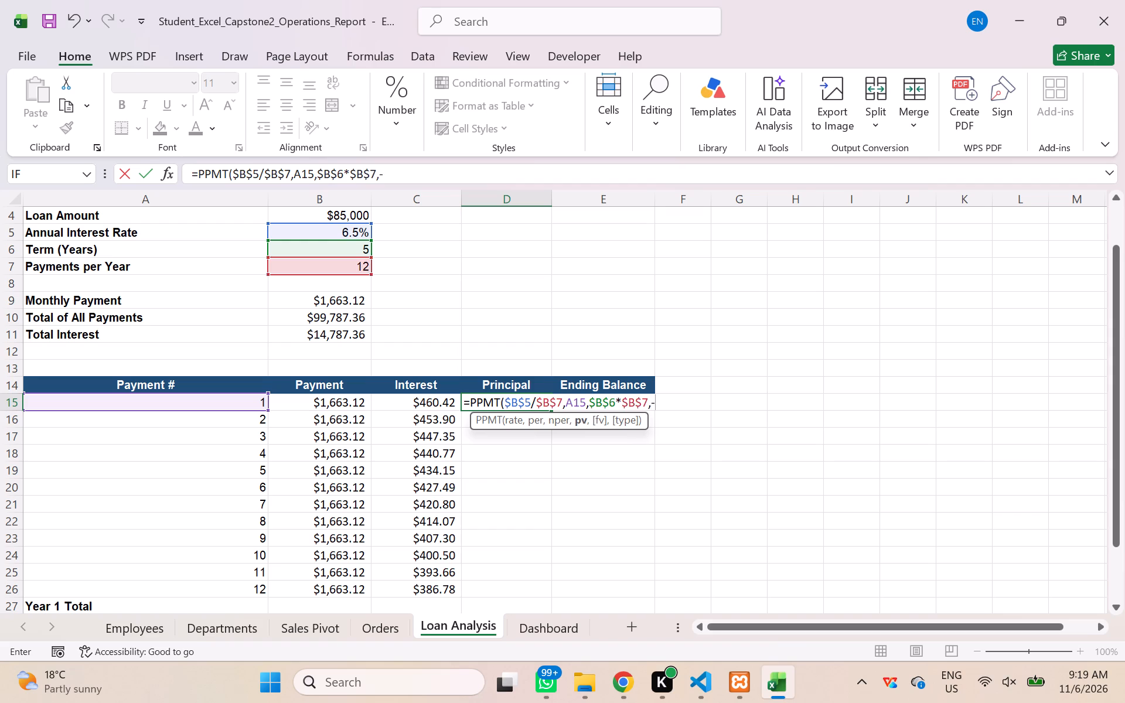
key(shift+dollar)
key(b)
key(shift+dollar)
key(4)
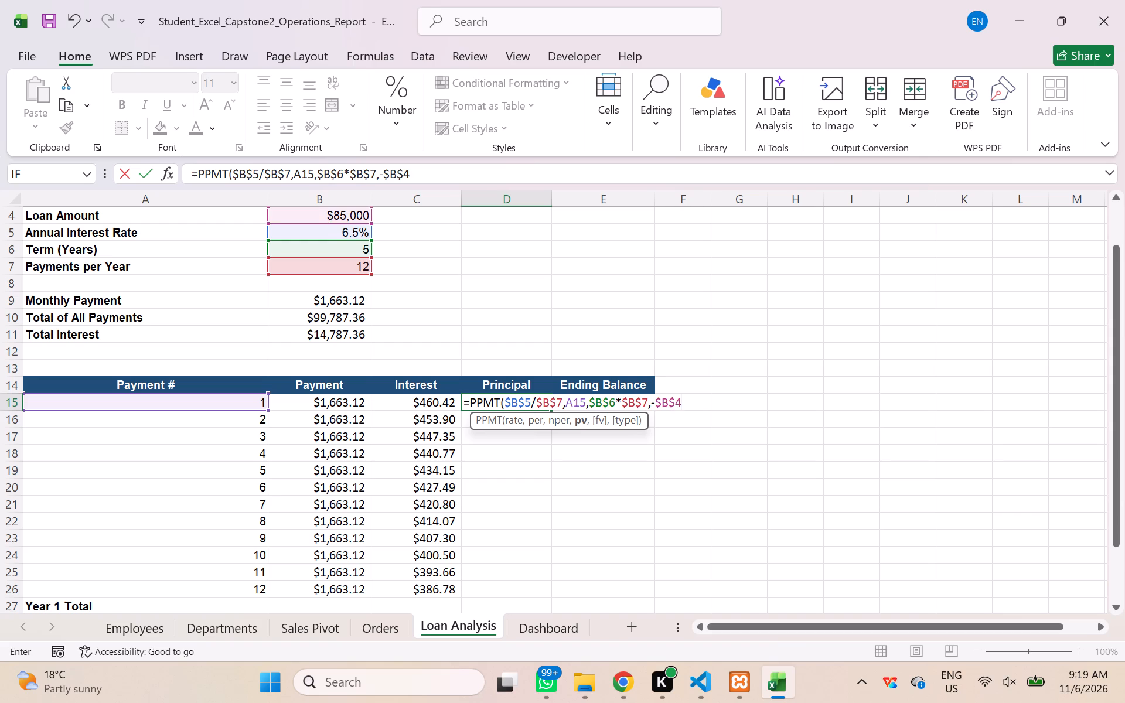
key(shift+parenright)
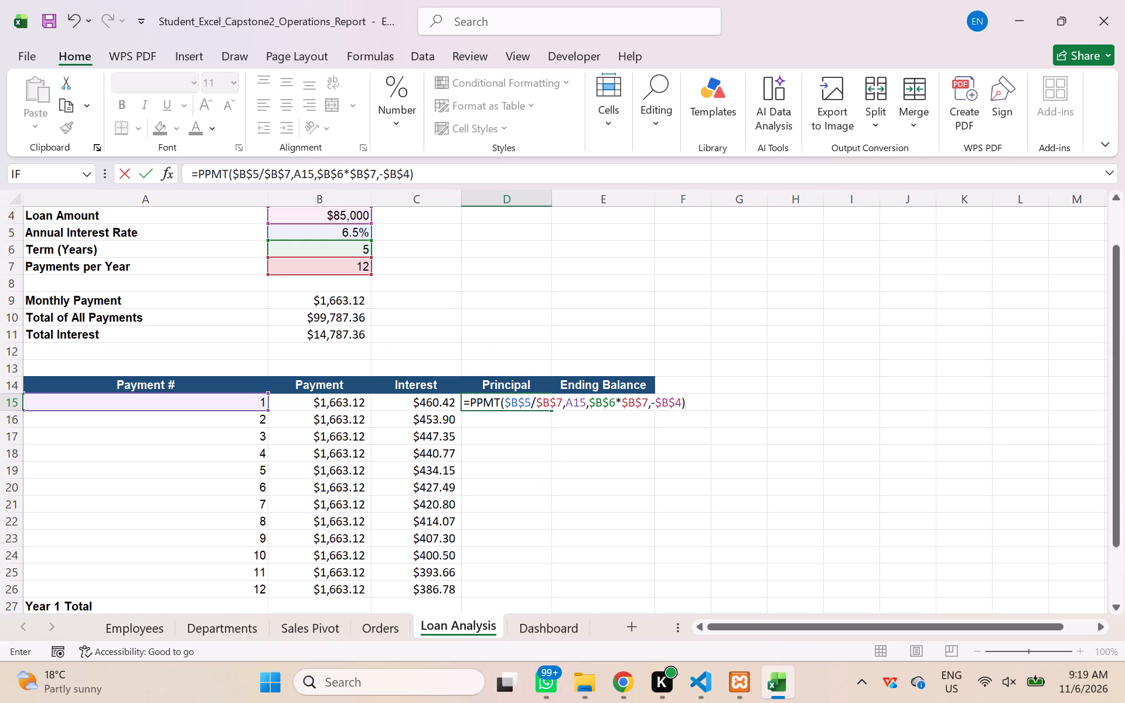
key(Return)
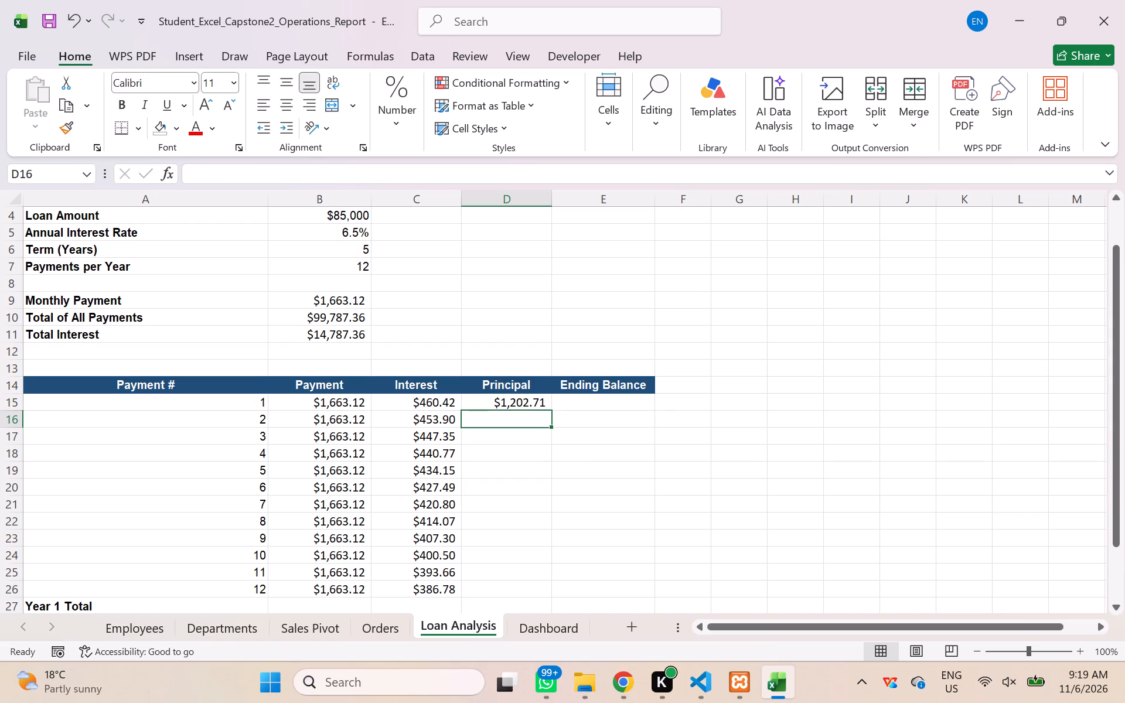
Fill the Principal formula from D15 down to D26, covering payments 2 to 12.
click(496, 400)
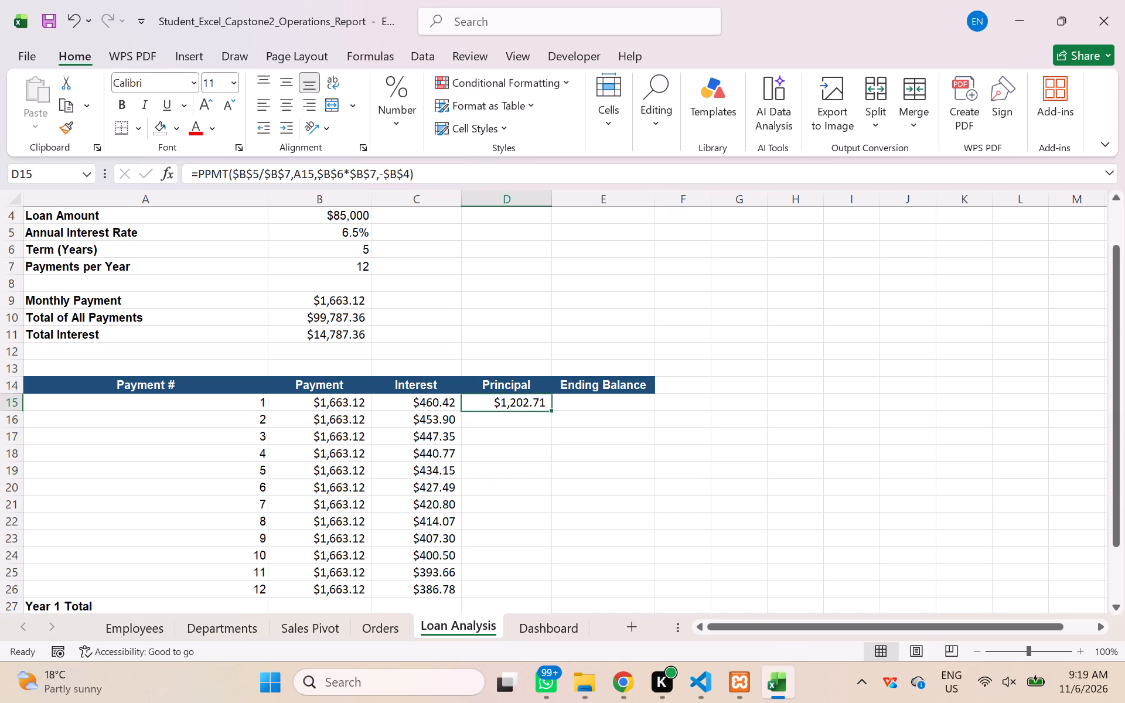
drag(549, 409, 548, 411)
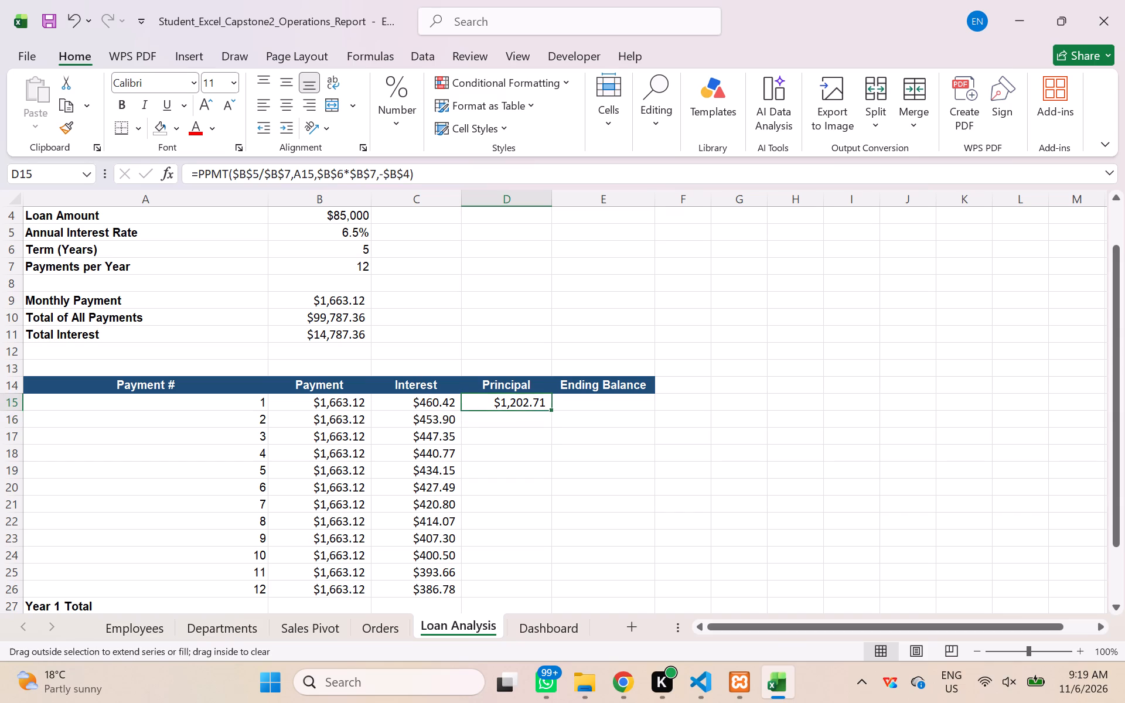
drag(548, 411, 521, 528)
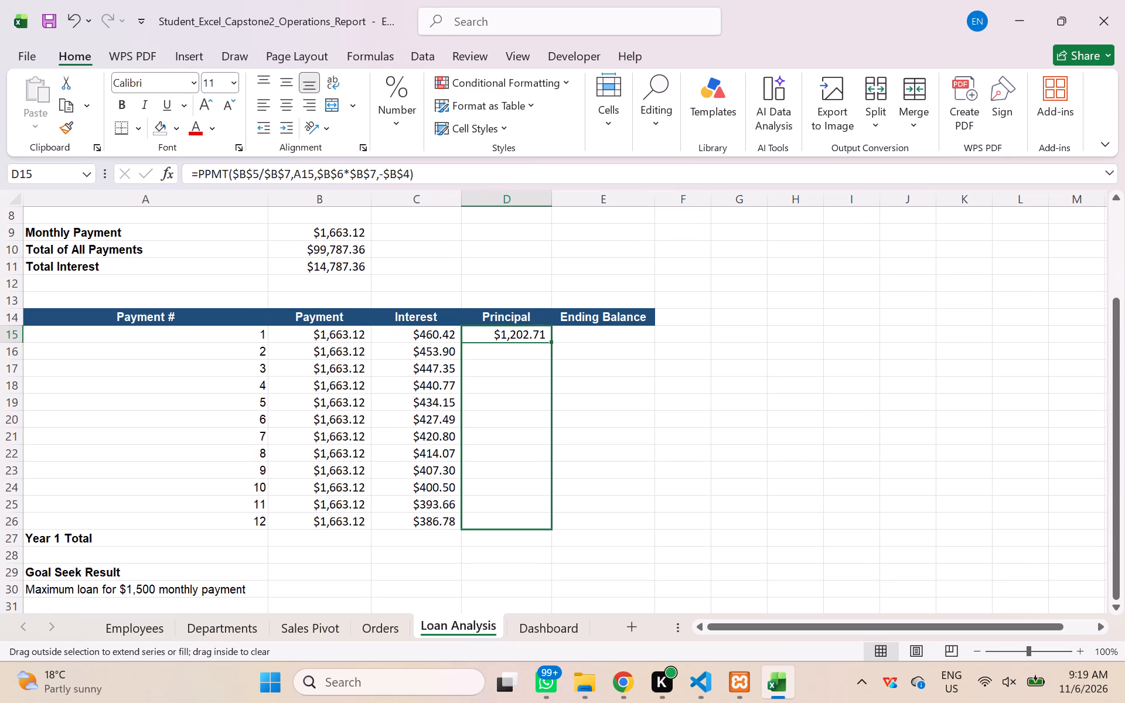
drag(521, 528, 521, 528)
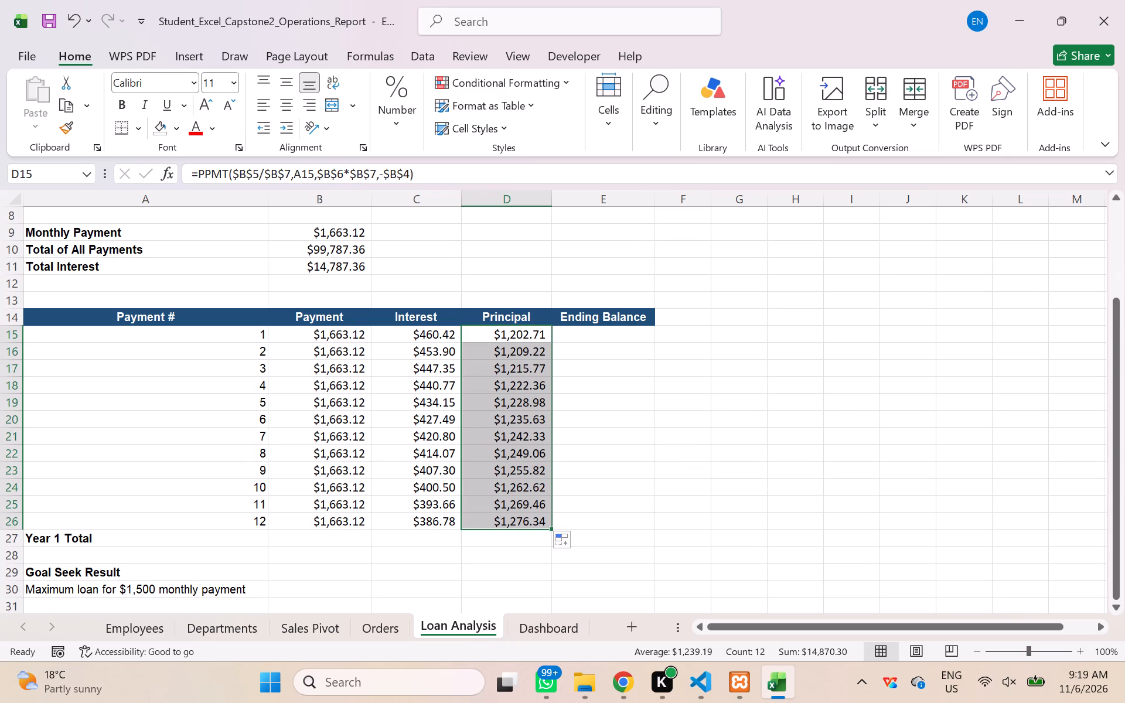
click(636, 441)
Enter the formula =$B$4-D15 in E15 as the Ending Balance for payment 1.
scroll(598, 467, up, 1)
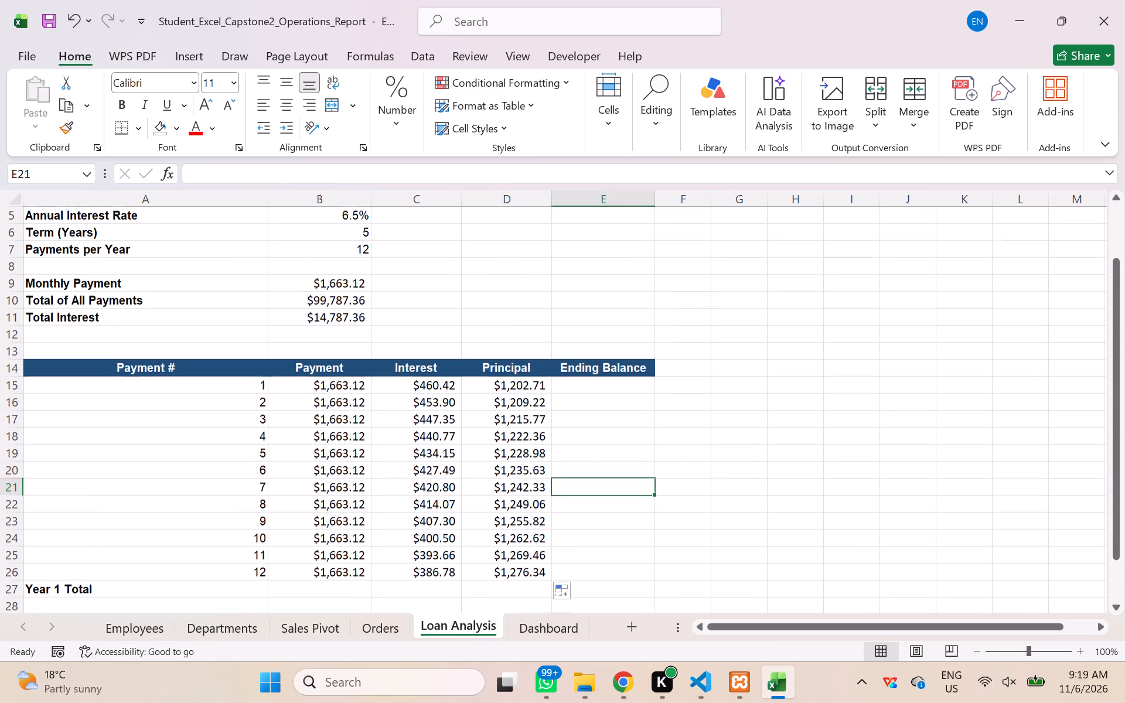
click(586, 380)
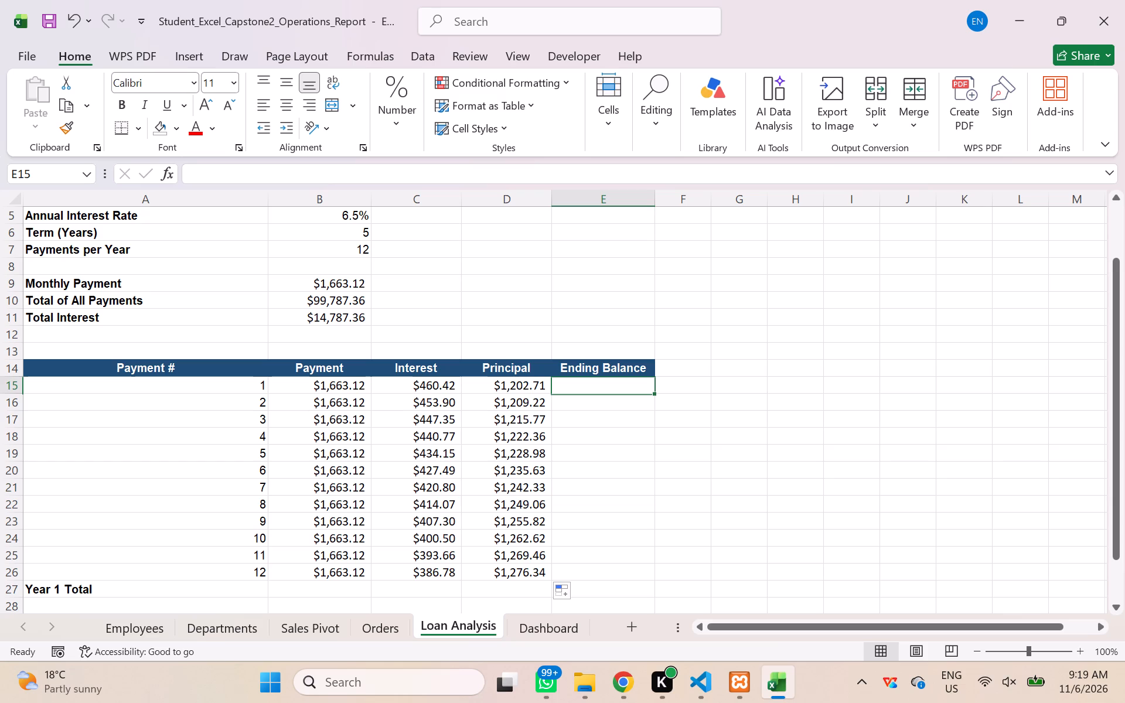
key(equal)
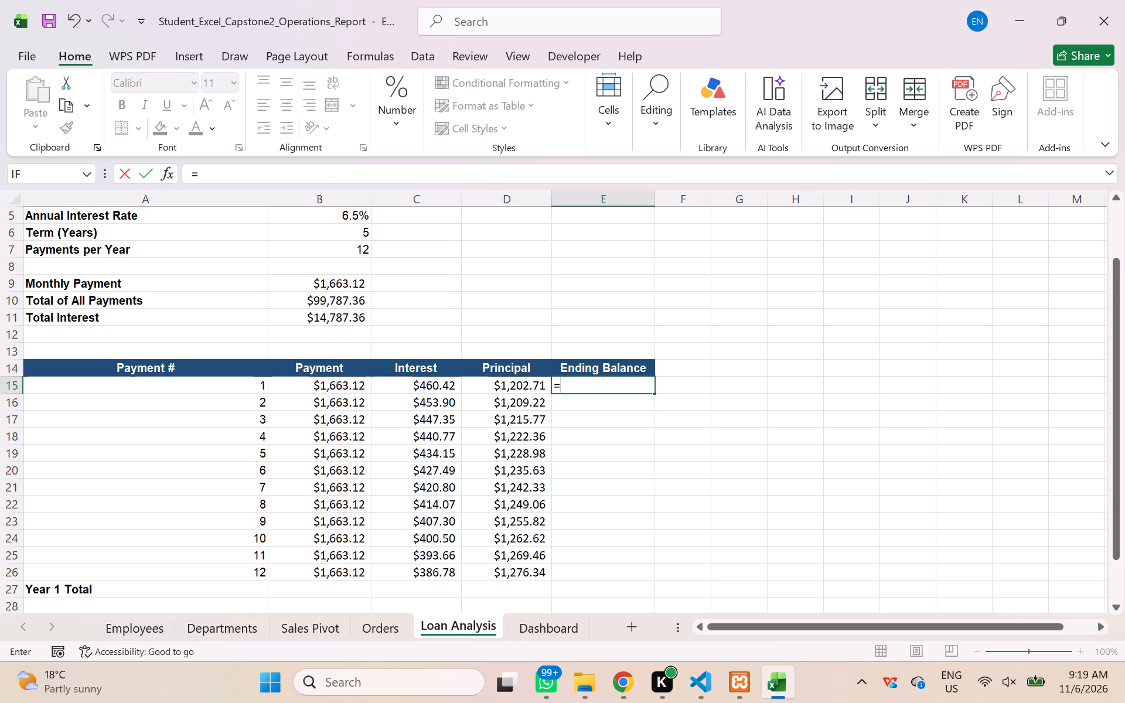
key(shift+dollar)
key(b)
key(shift+dollar)
key(4)
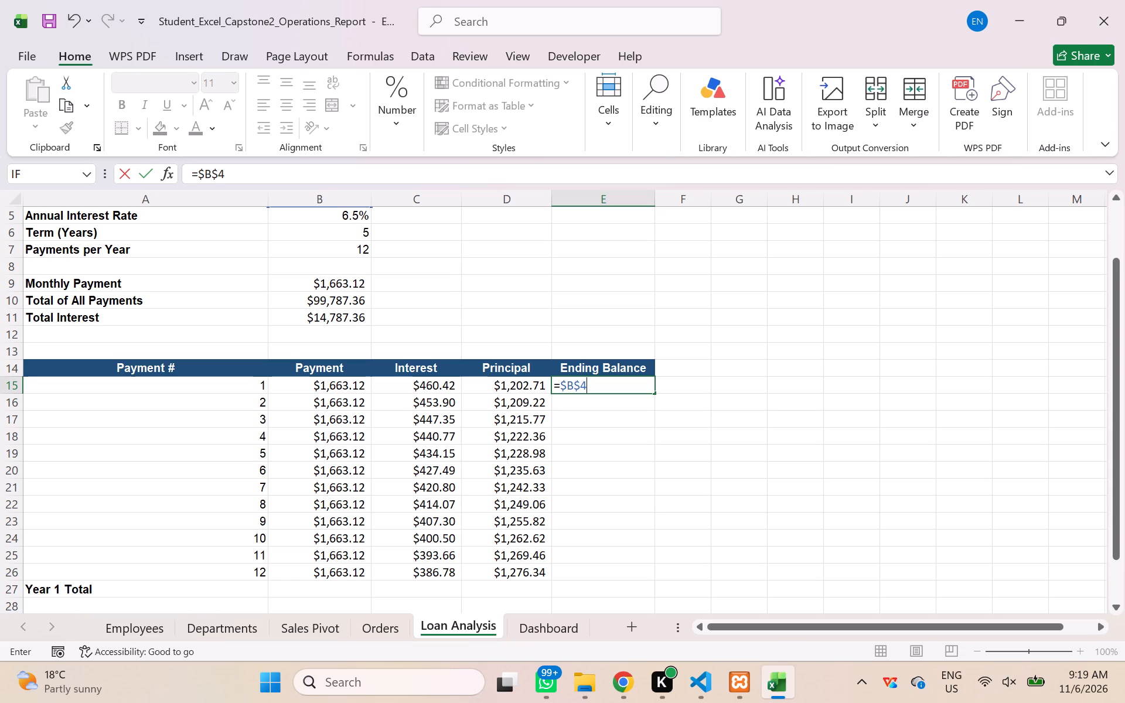
key(minus)
key(d)
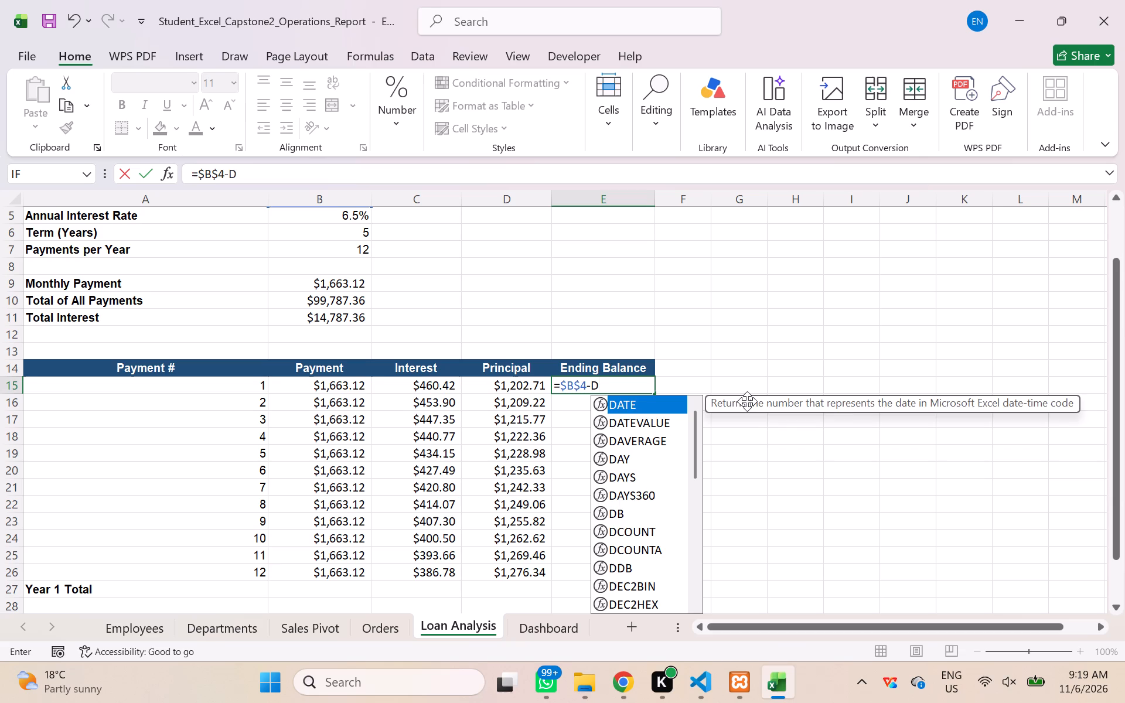
text(15)
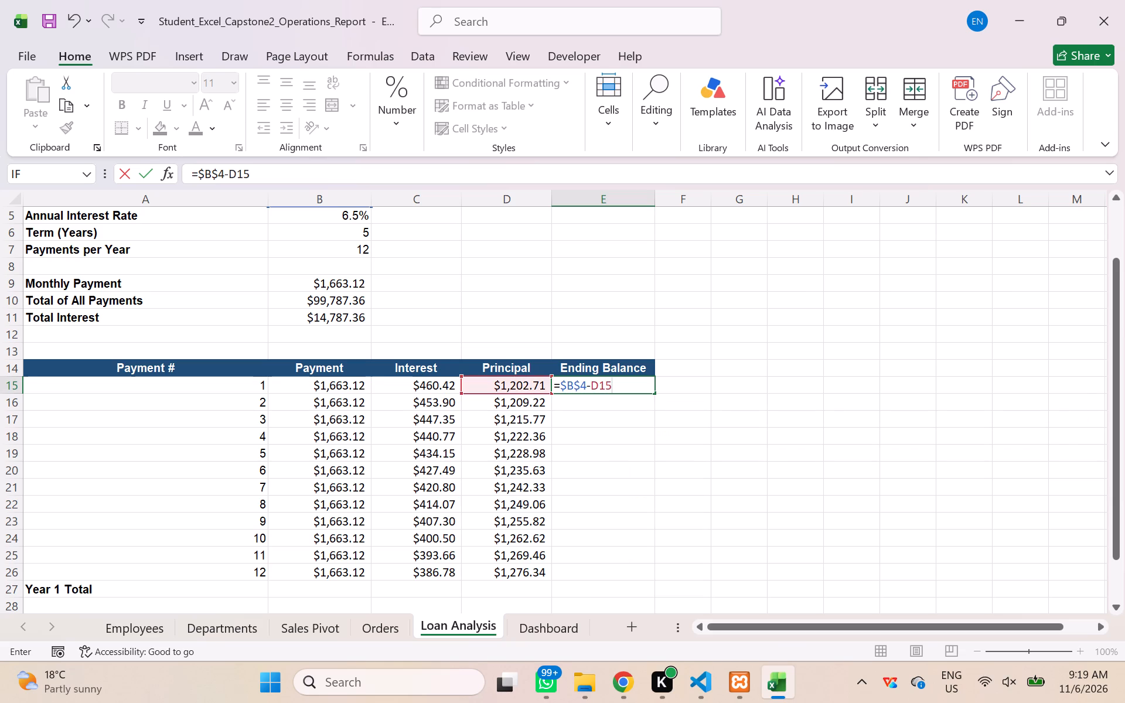
key(Return)
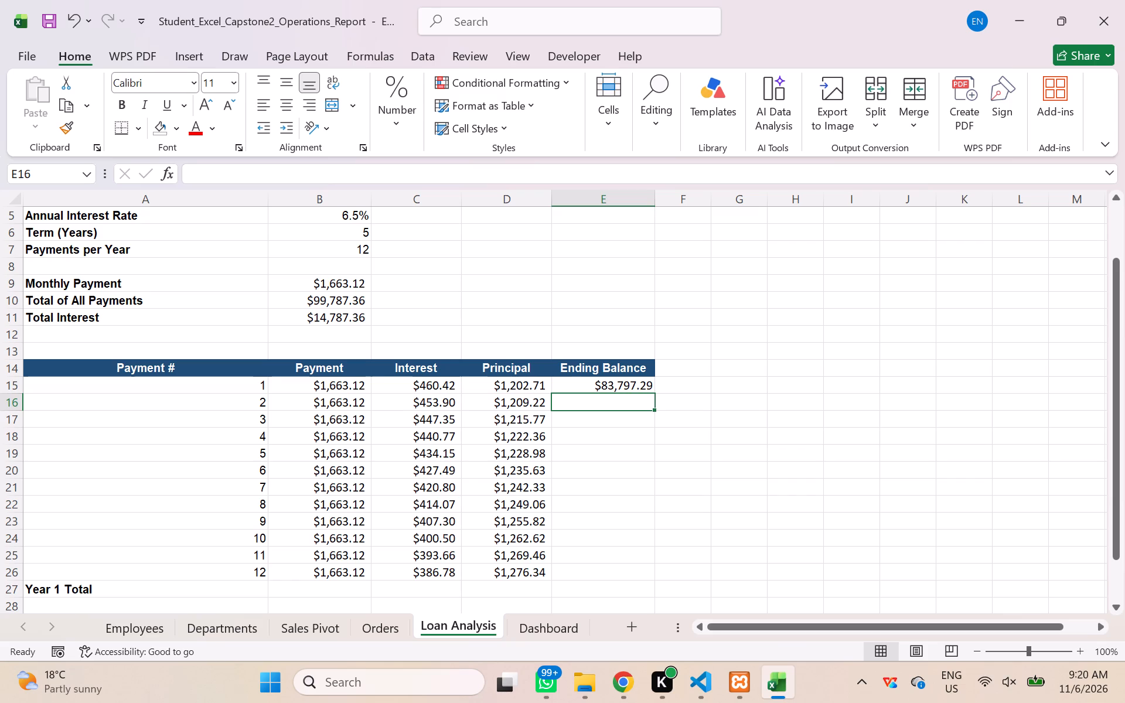
Enter the formula =E15-D16 in E16 as the Ending Balance for payment 2.
key(equal)
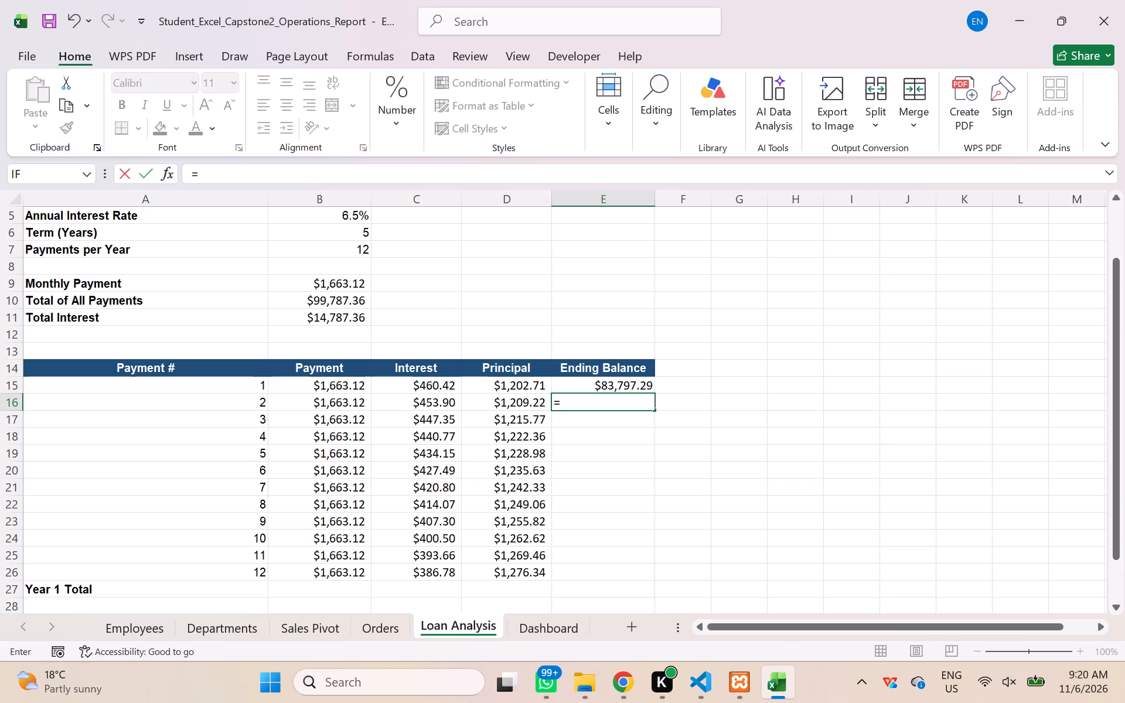
text(E15)
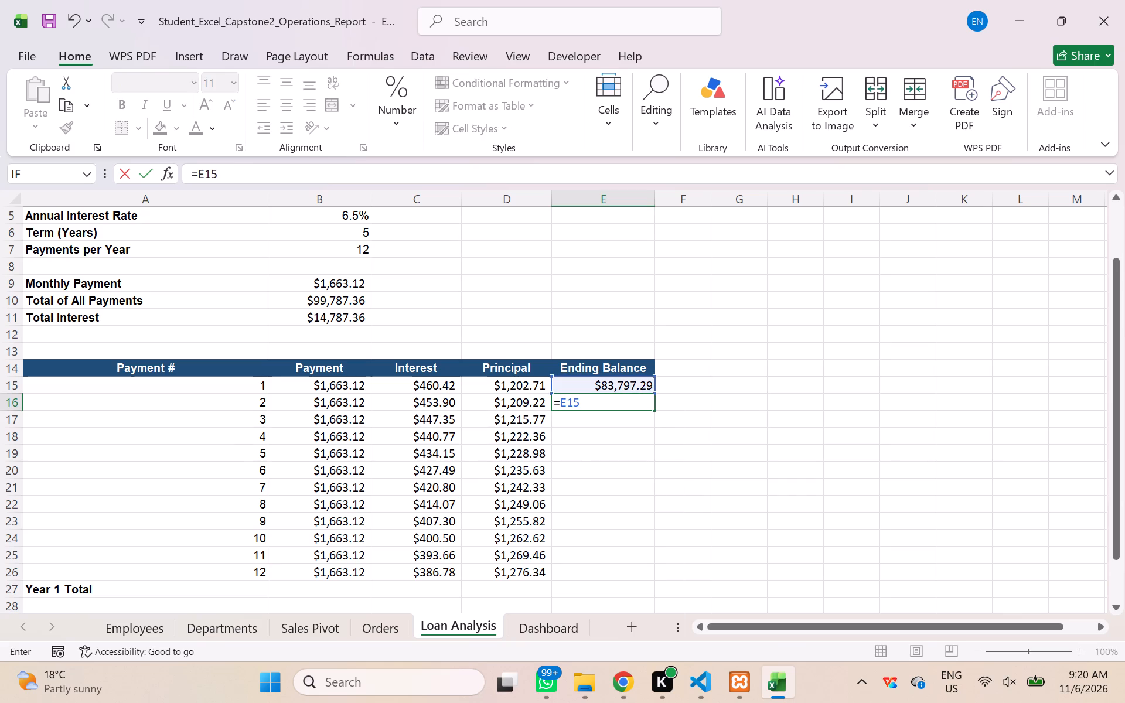
key(minus)
key(e)
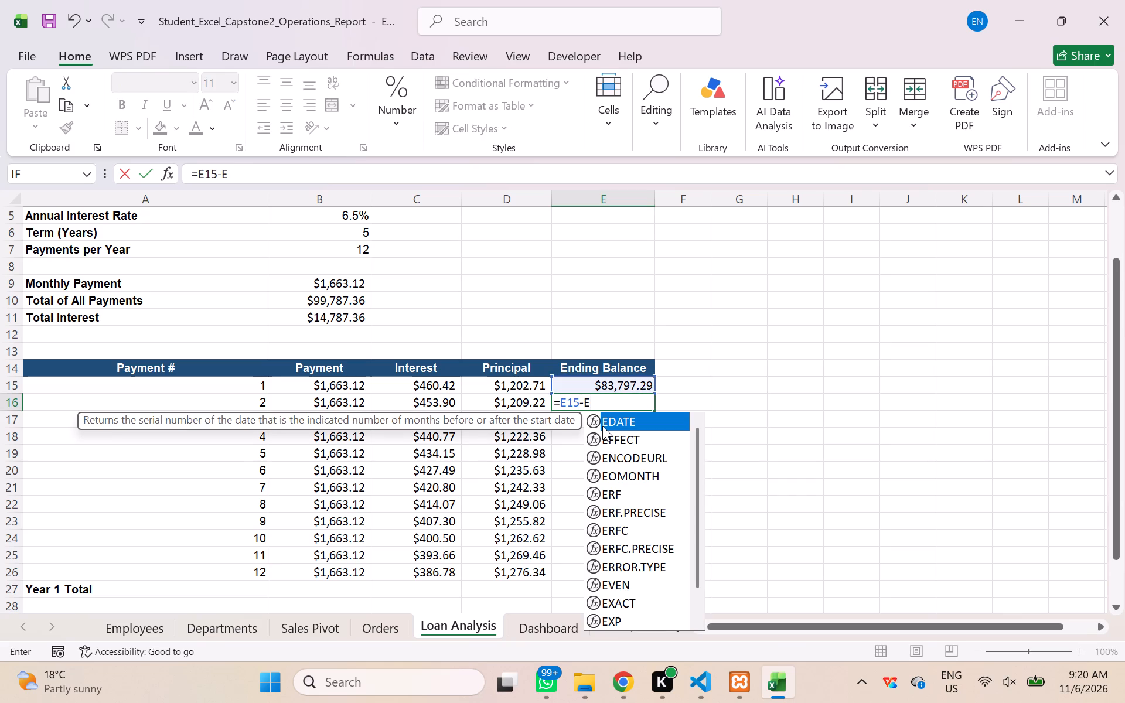
key(BackSpace)
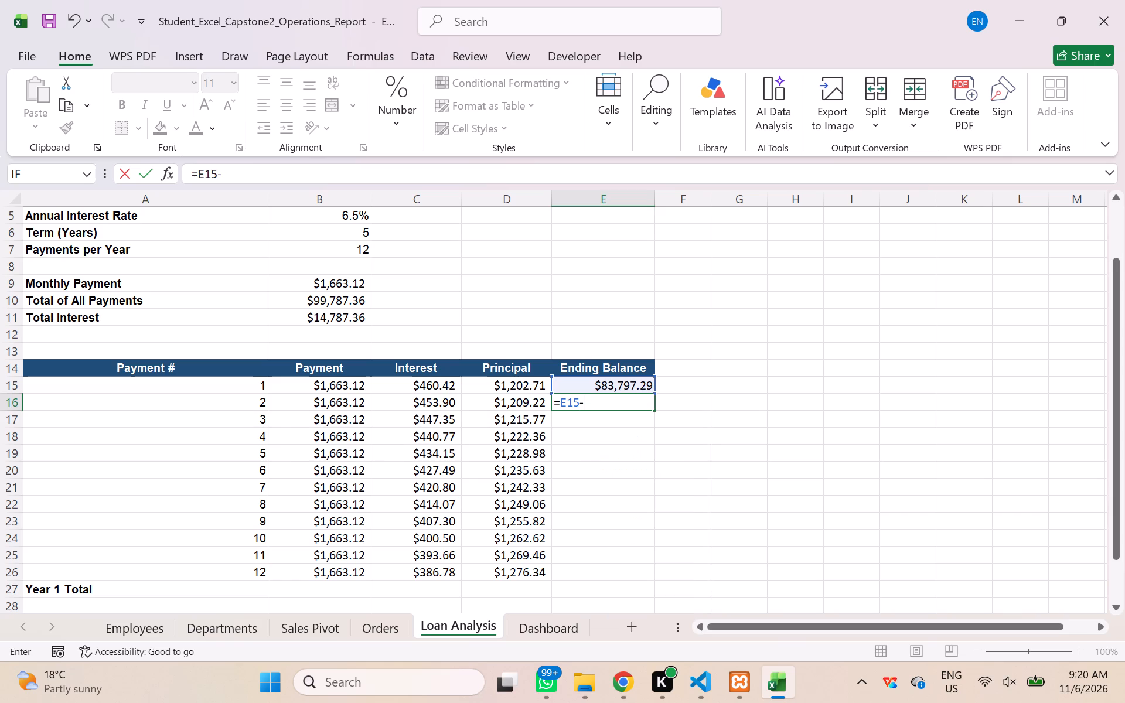
text(D16)
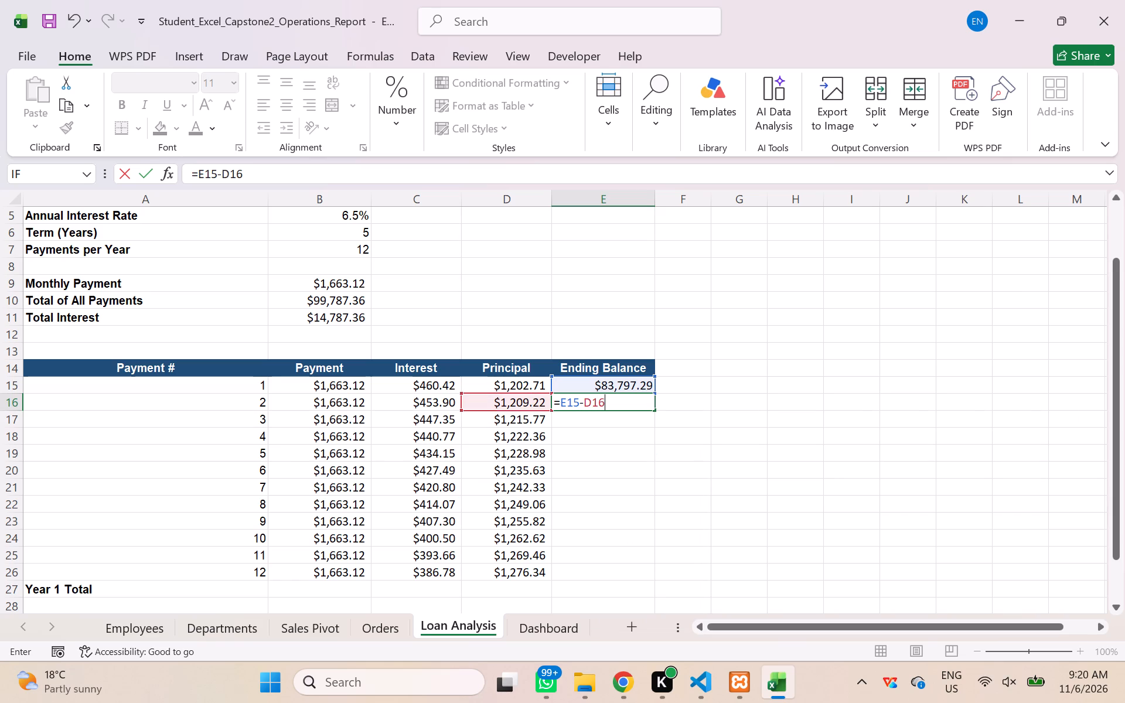
key(Return)
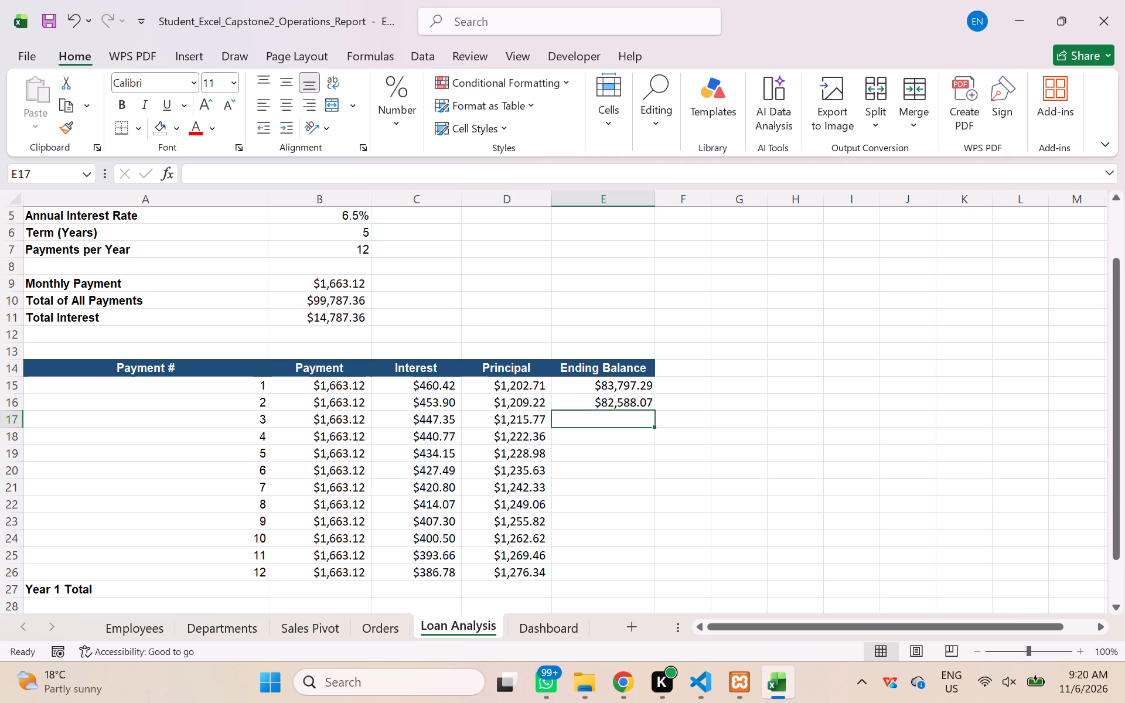
Fill the Ending Balance formula from E16 down to E26, covering payments 3 to 12.
click(626, 402)
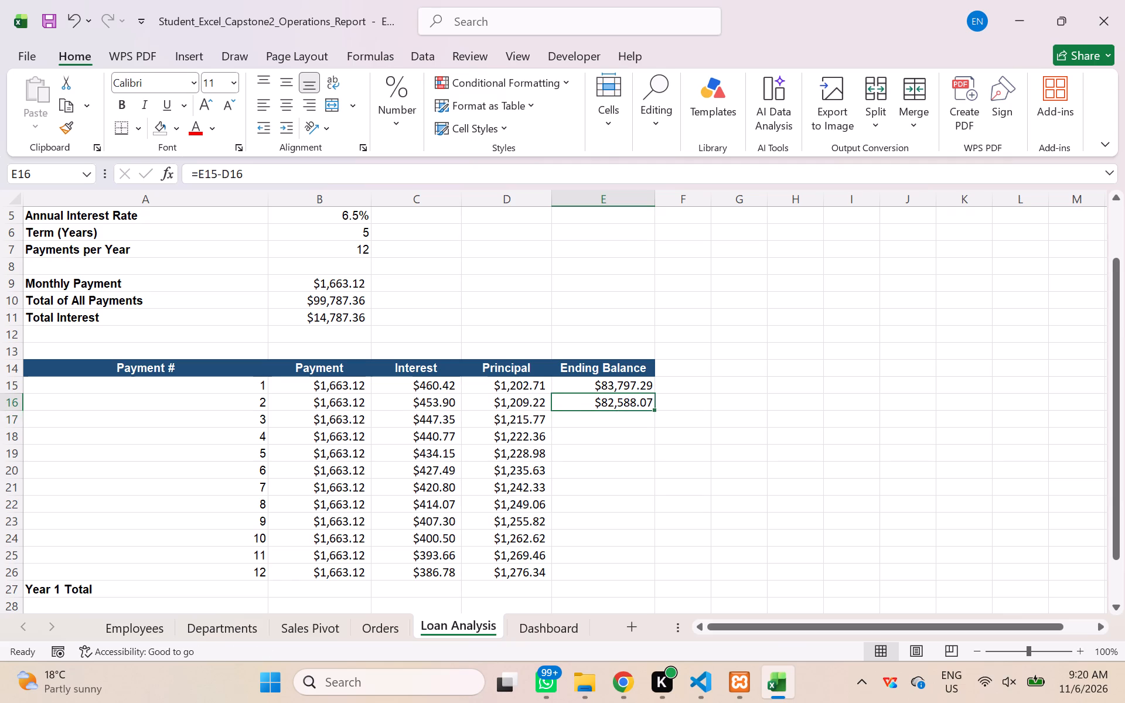
drag(653, 408, 646, 572)
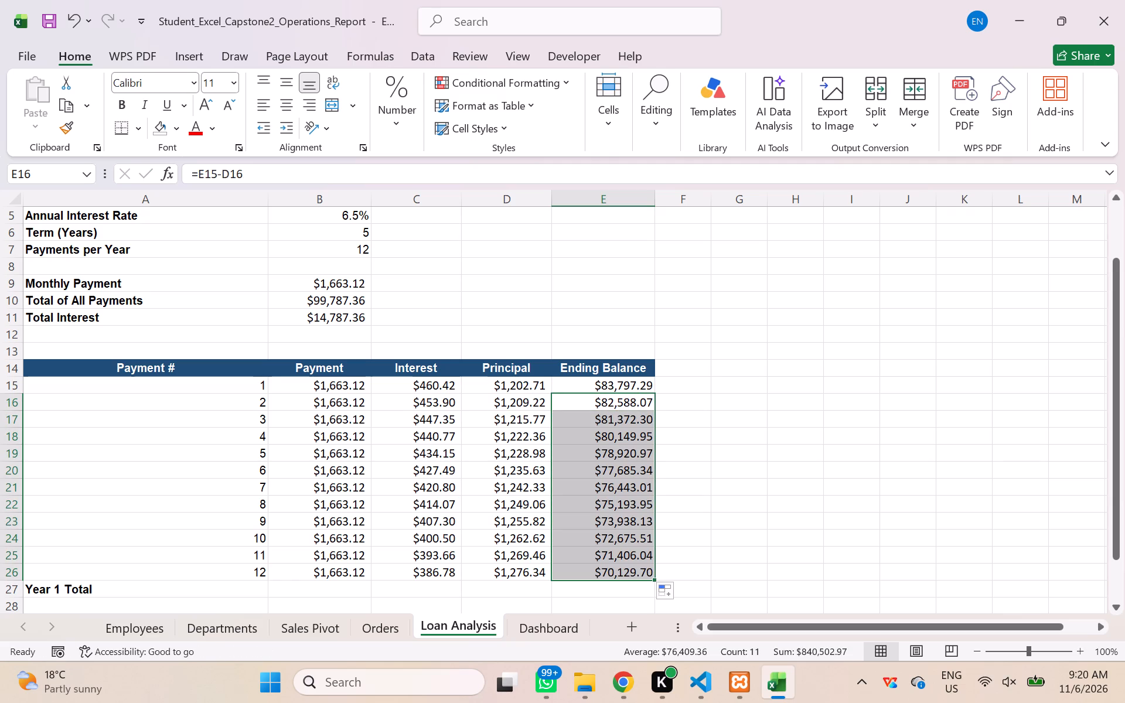
click(739, 487)
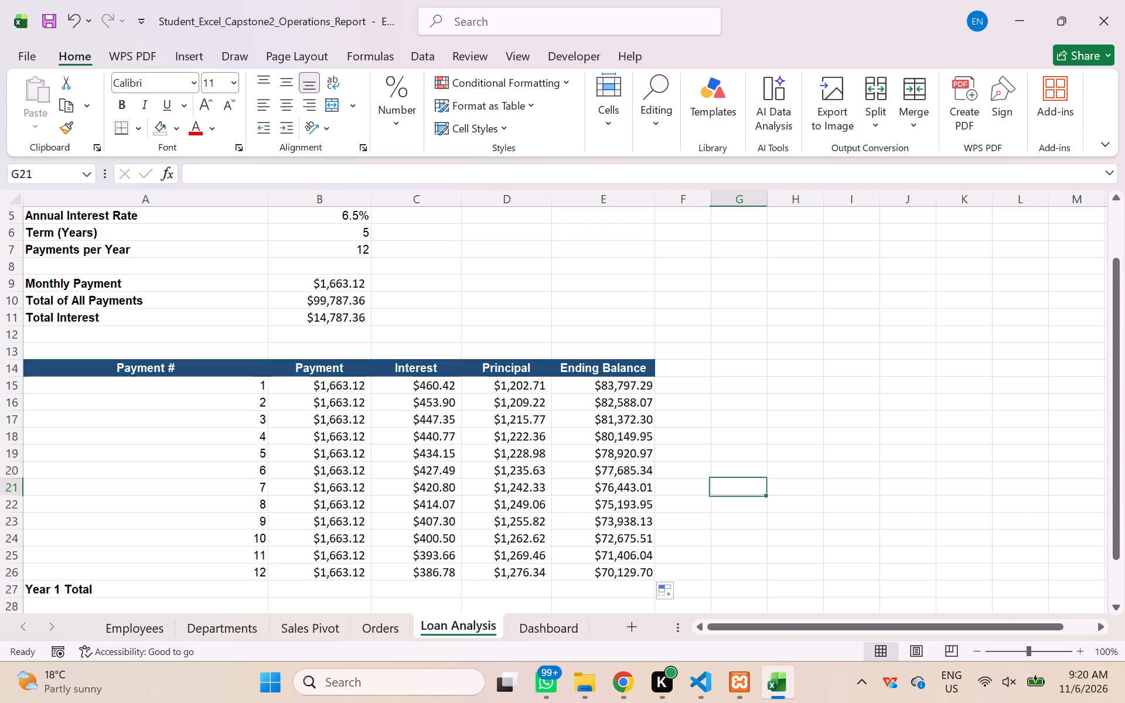
Format the schedule amounts in B15:E26 as Currency with 2 decimal places and the $ symbol.
drag(321, 384, 321, 385)
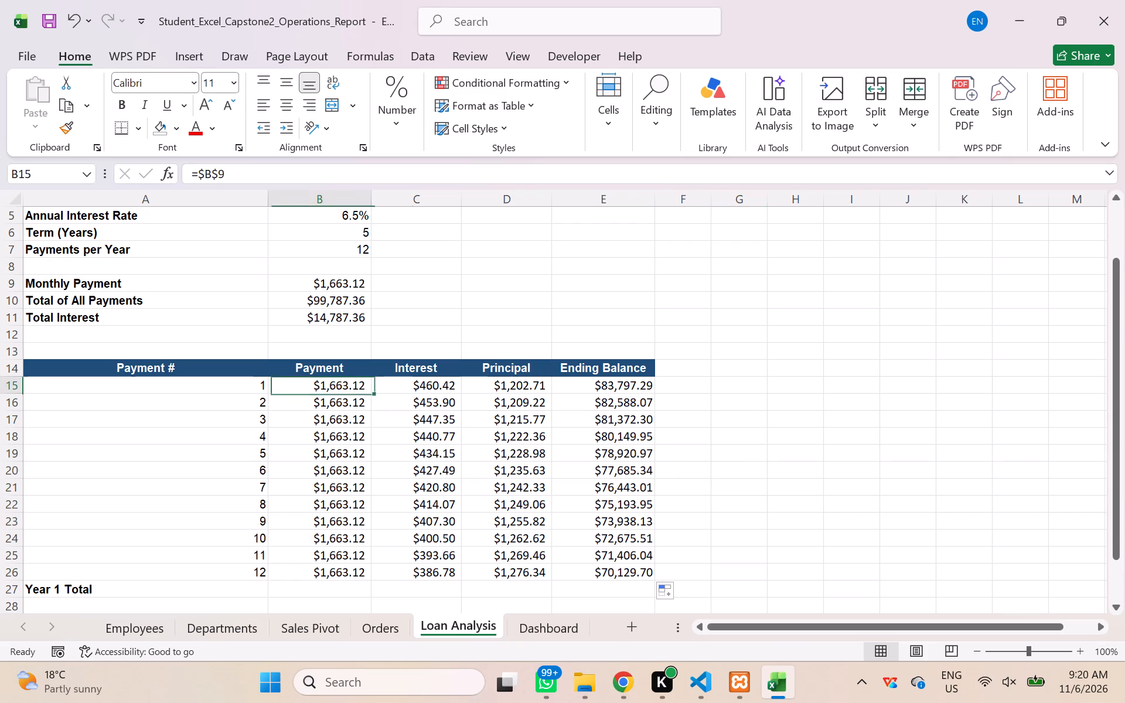
drag(321, 385, 641, 579)
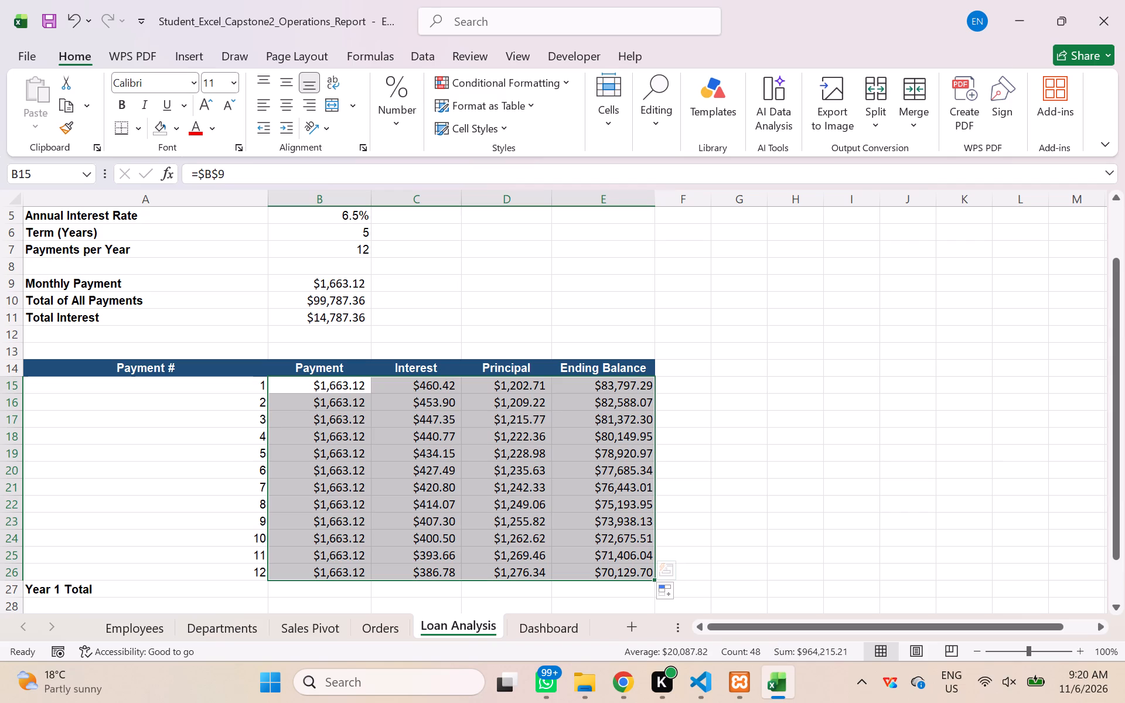
click(393, 122)
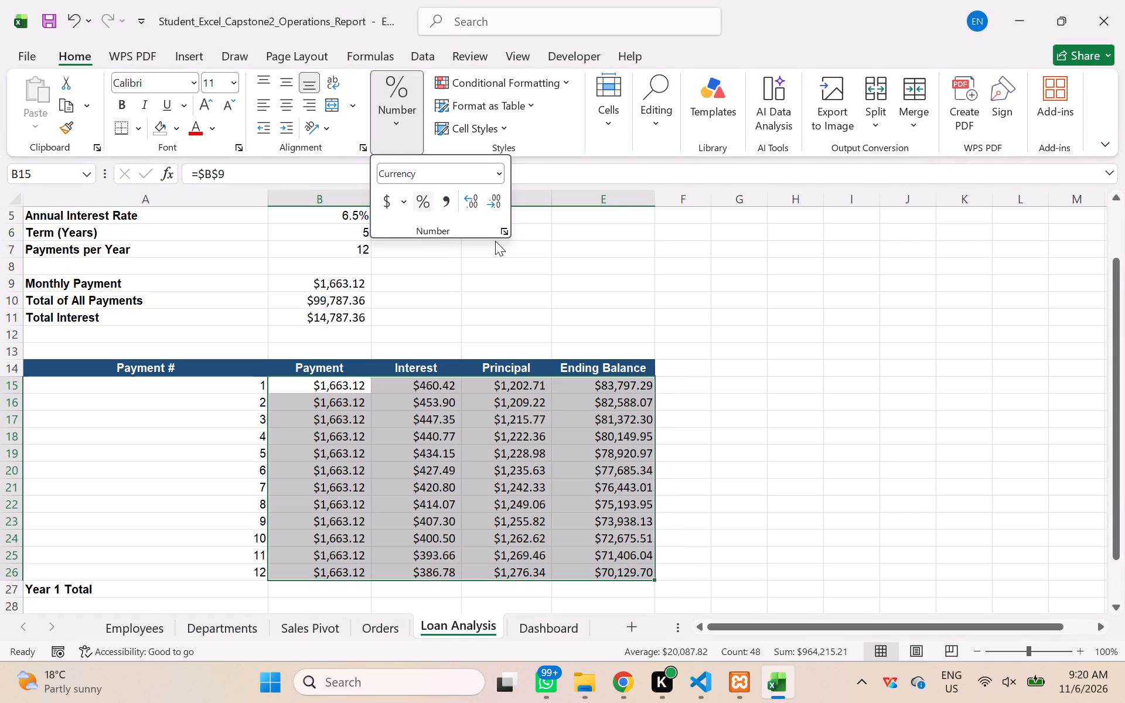
click(500, 230)
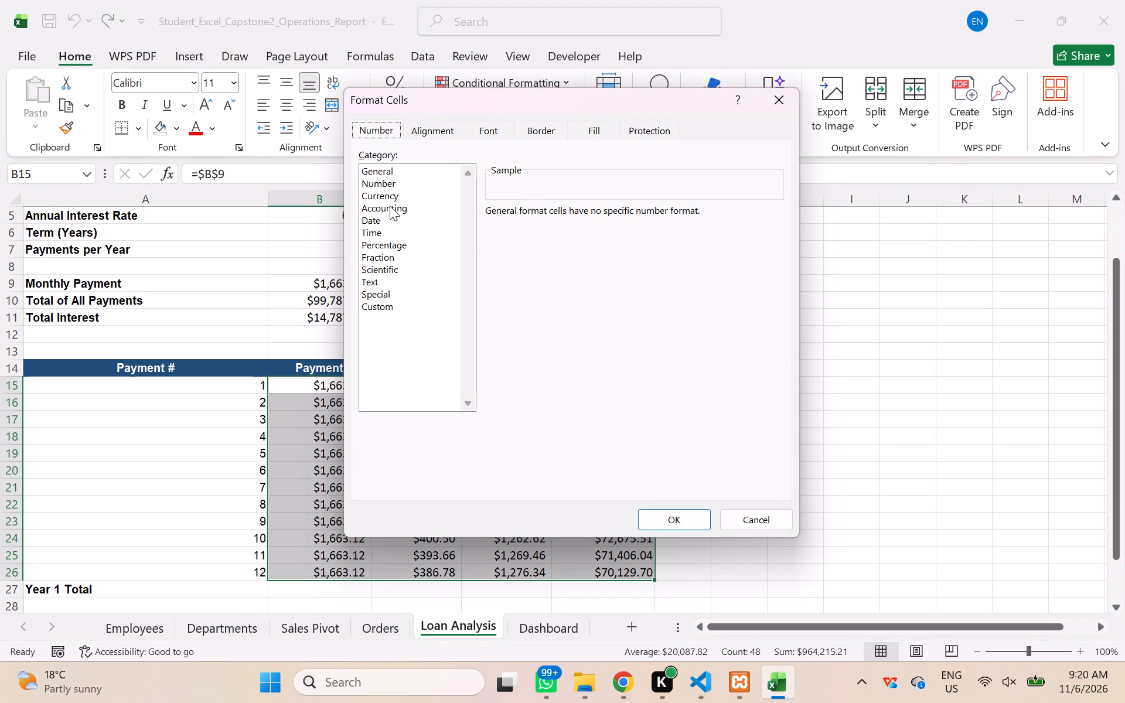
click(387, 198)
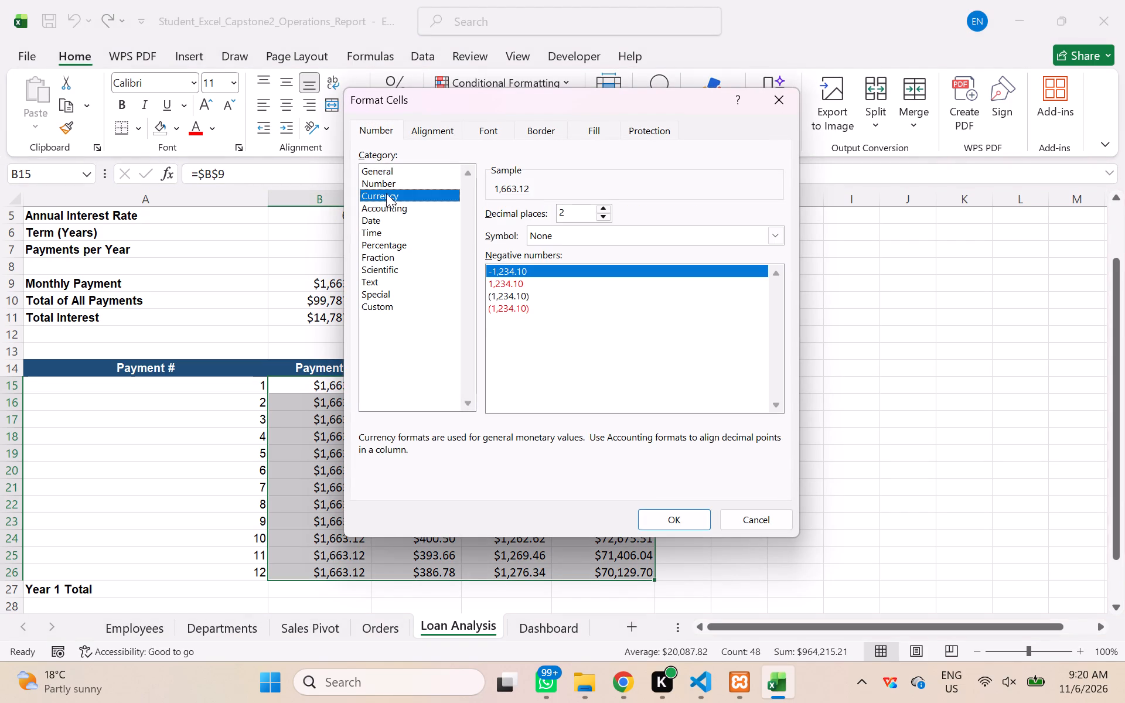
click(681, 513)
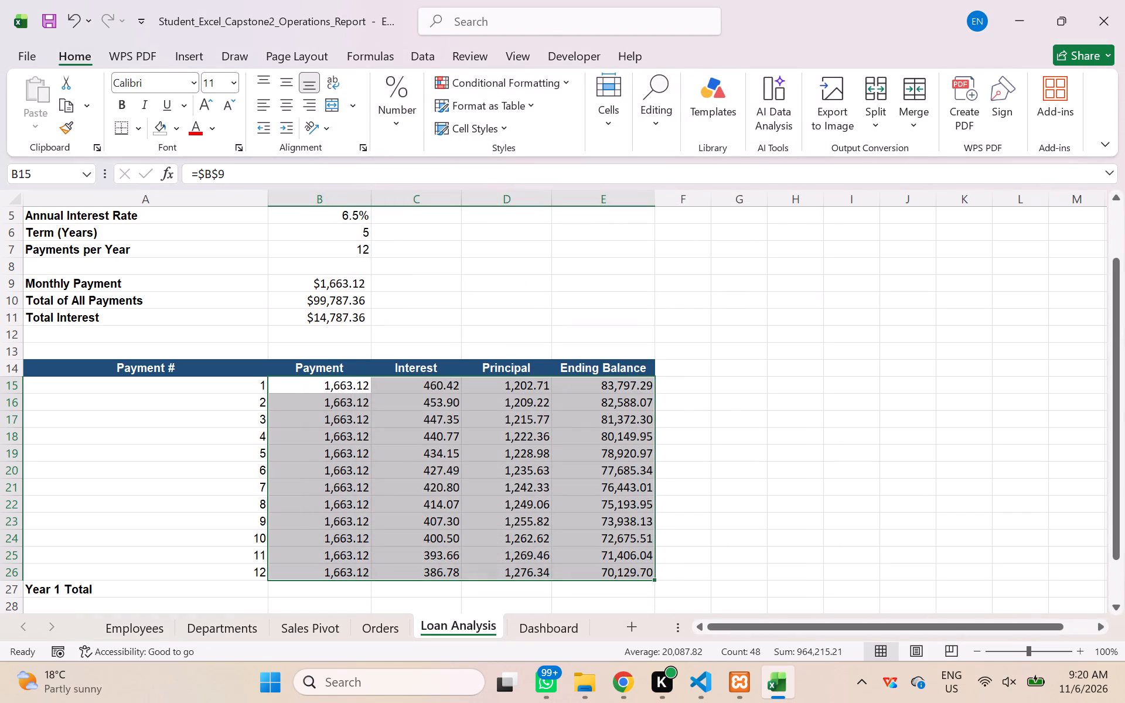
click(398, 120)
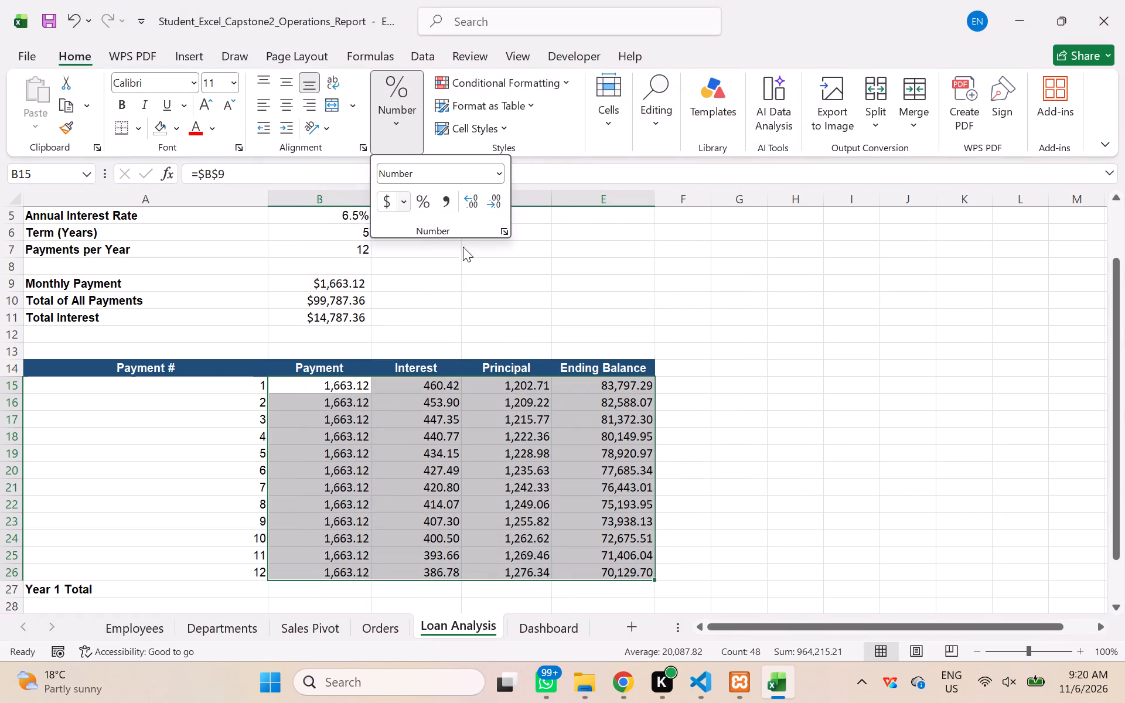
click(505, 230)
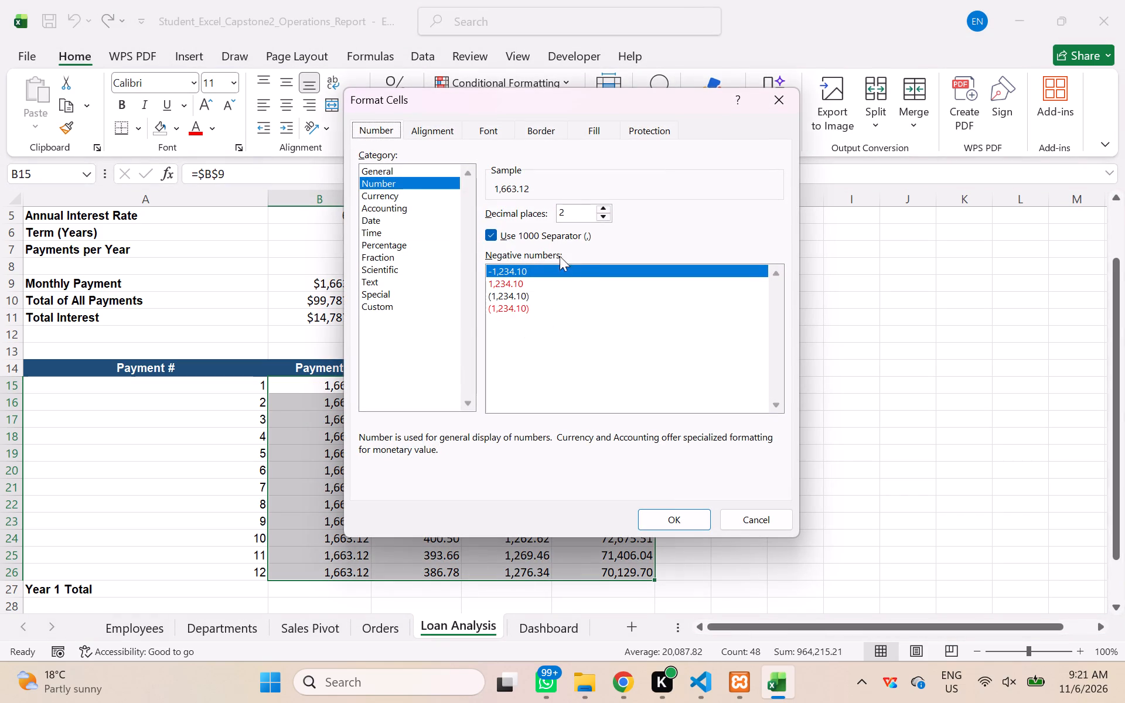
click(388, 197)
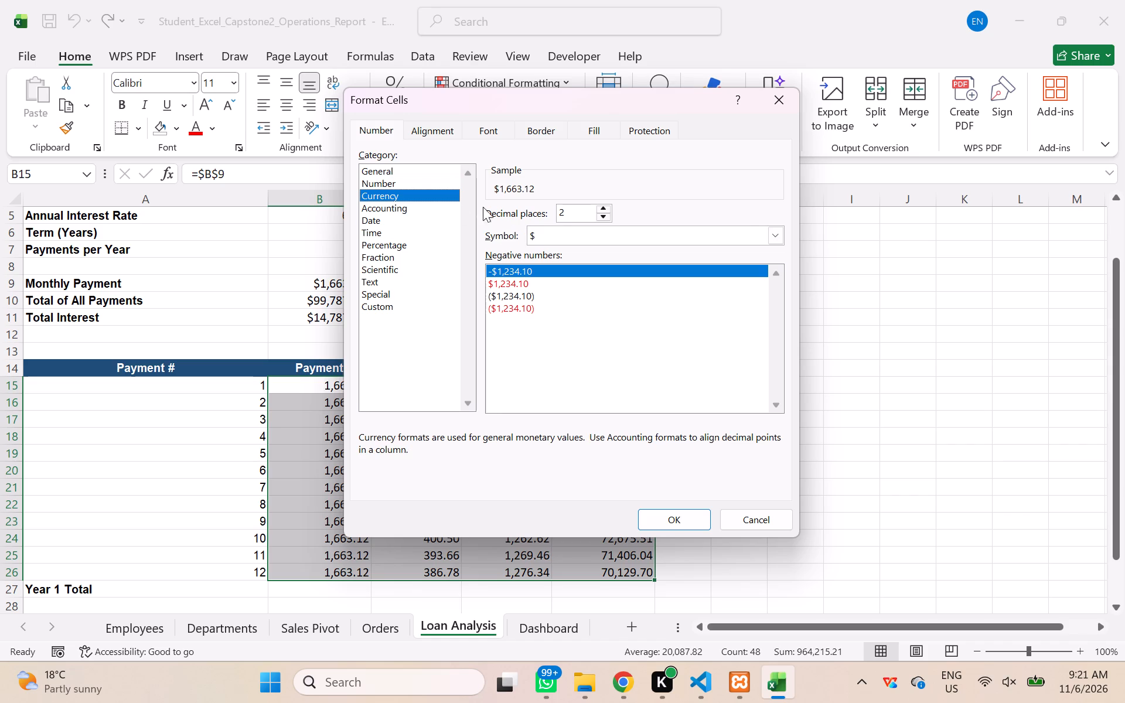
click(697, 520)
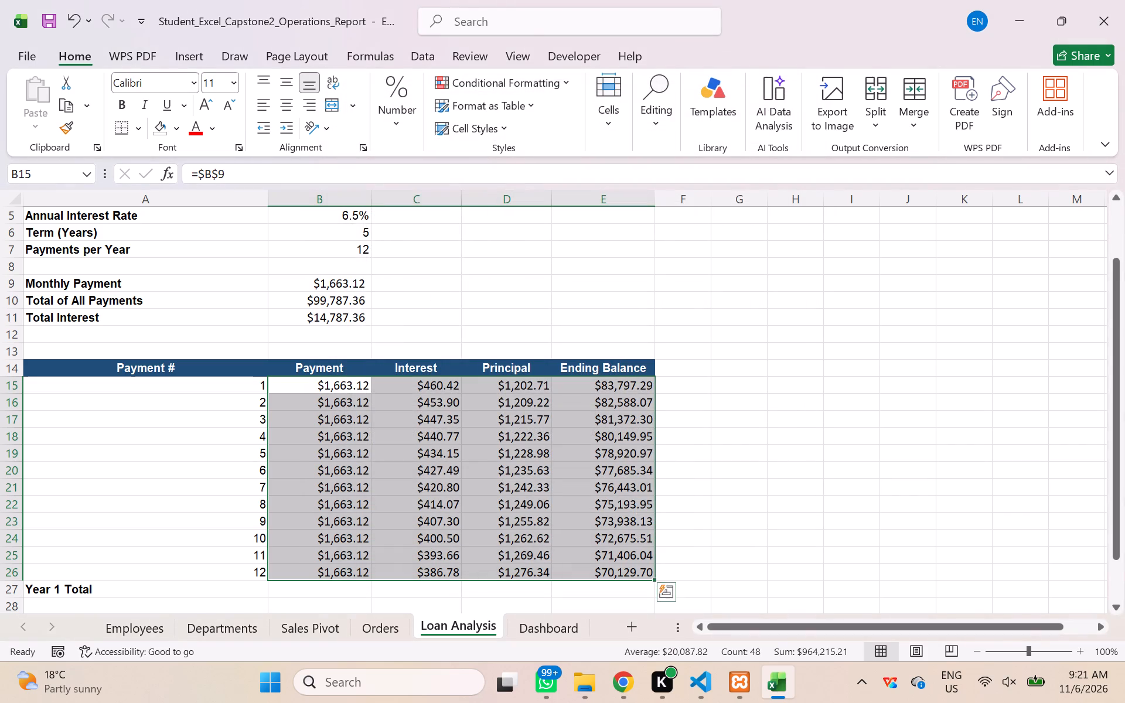
click(716, 499)
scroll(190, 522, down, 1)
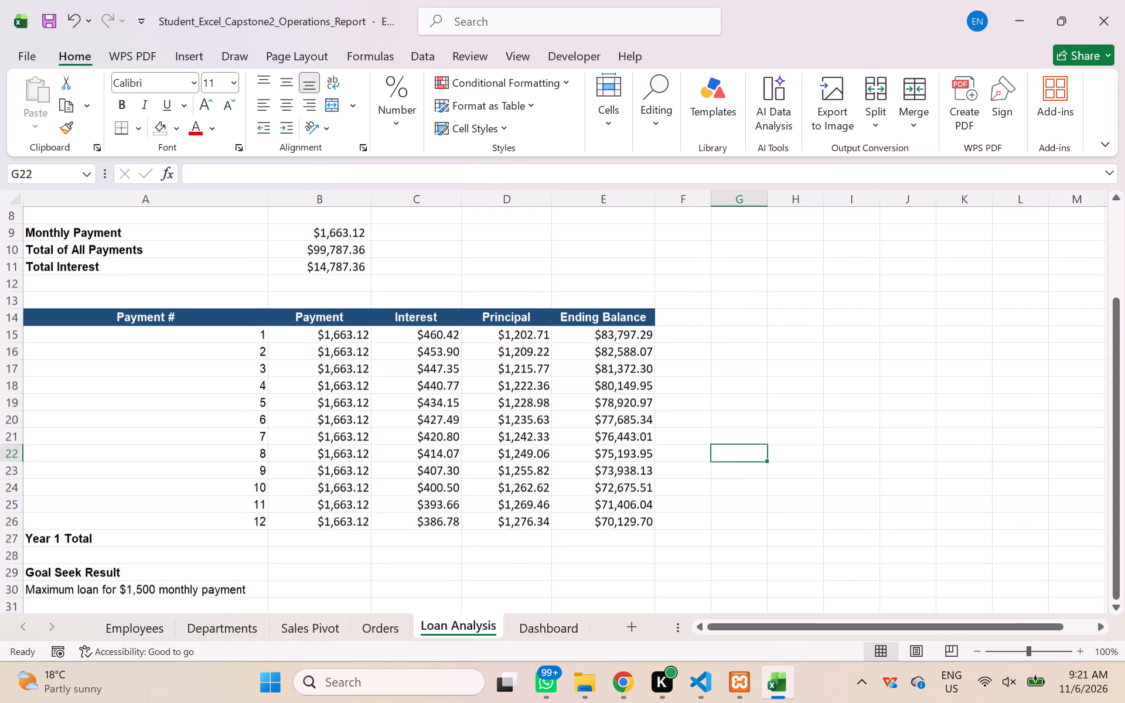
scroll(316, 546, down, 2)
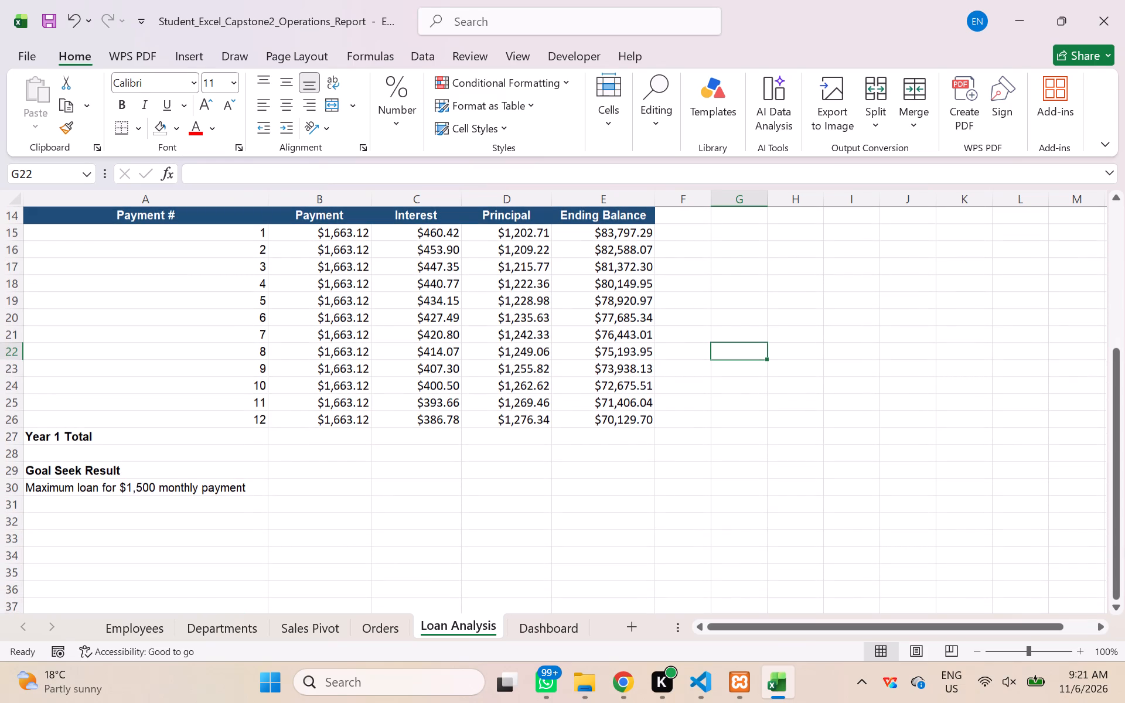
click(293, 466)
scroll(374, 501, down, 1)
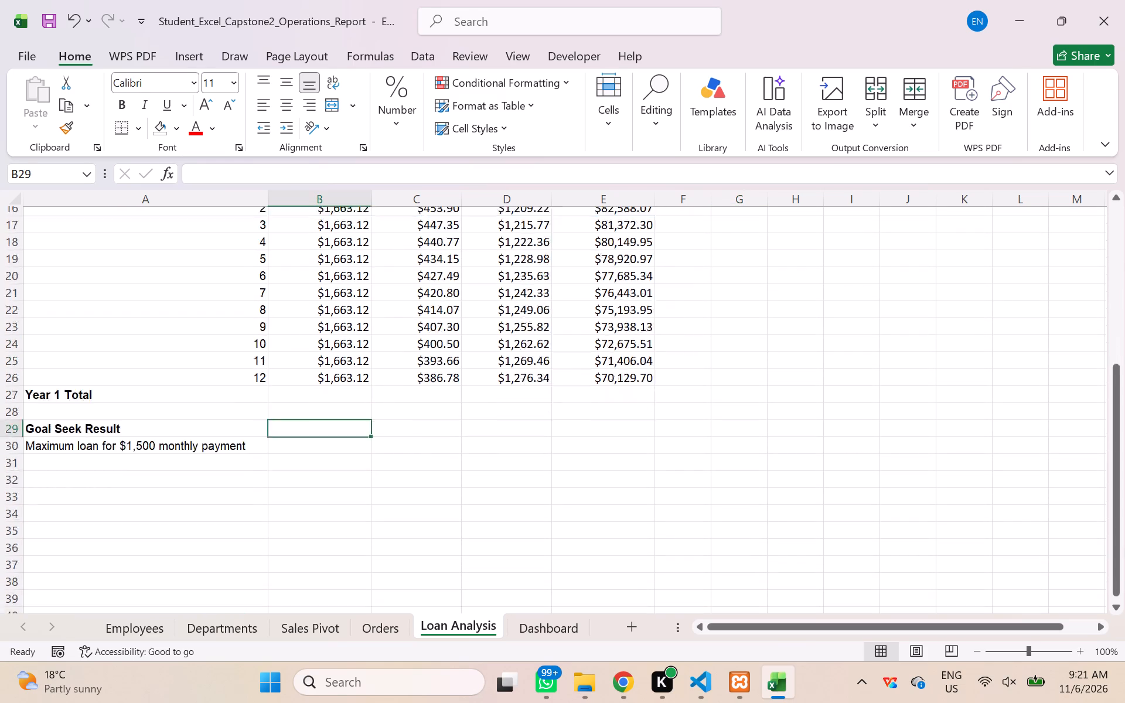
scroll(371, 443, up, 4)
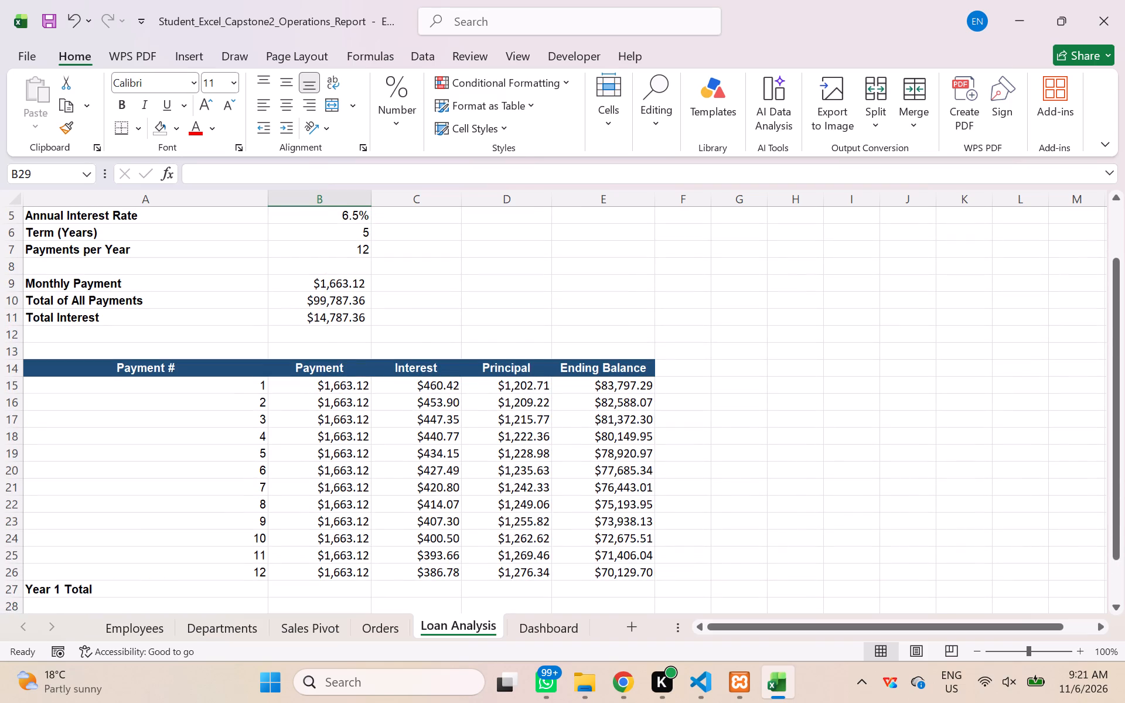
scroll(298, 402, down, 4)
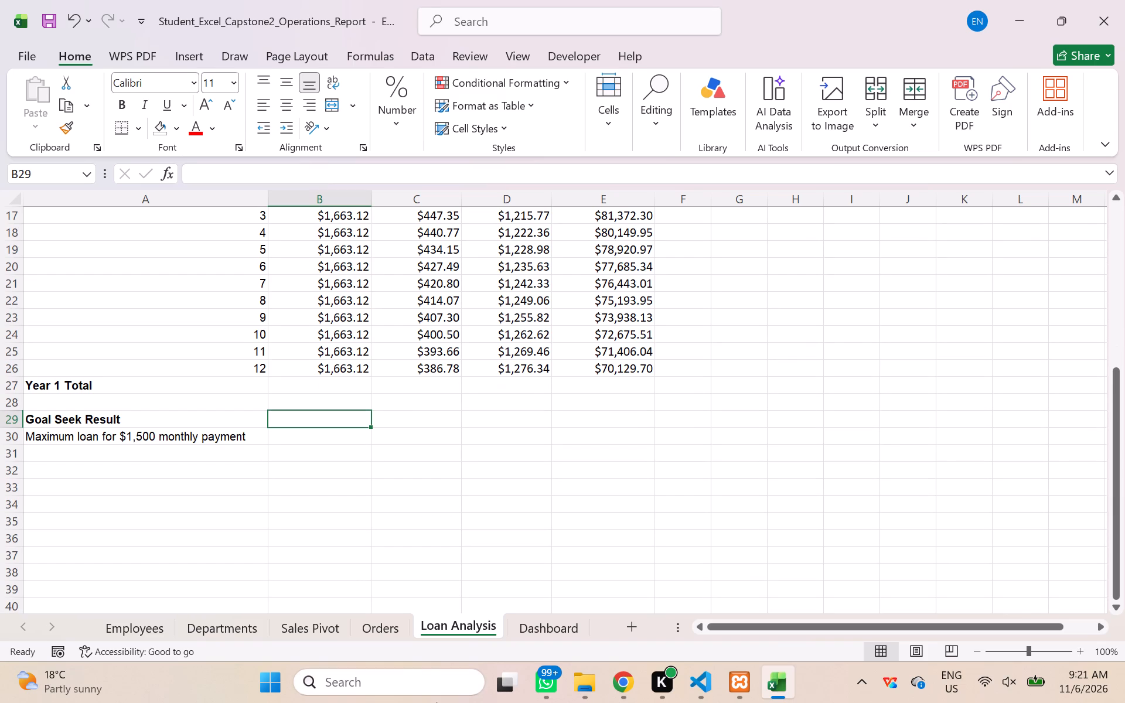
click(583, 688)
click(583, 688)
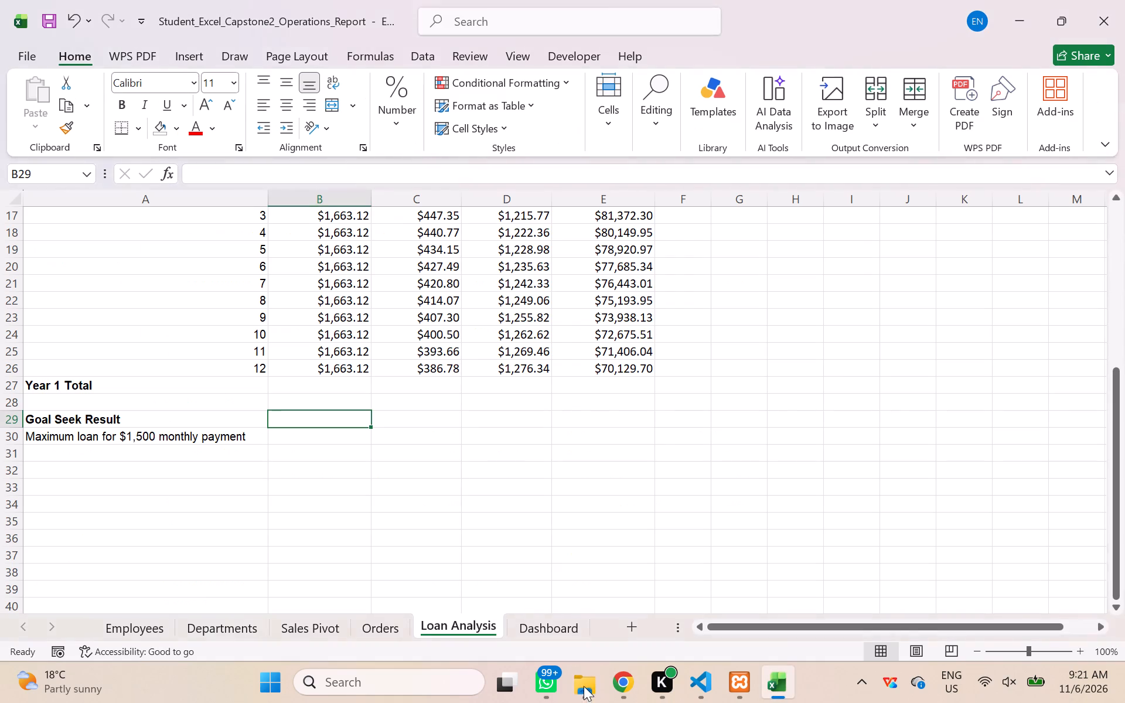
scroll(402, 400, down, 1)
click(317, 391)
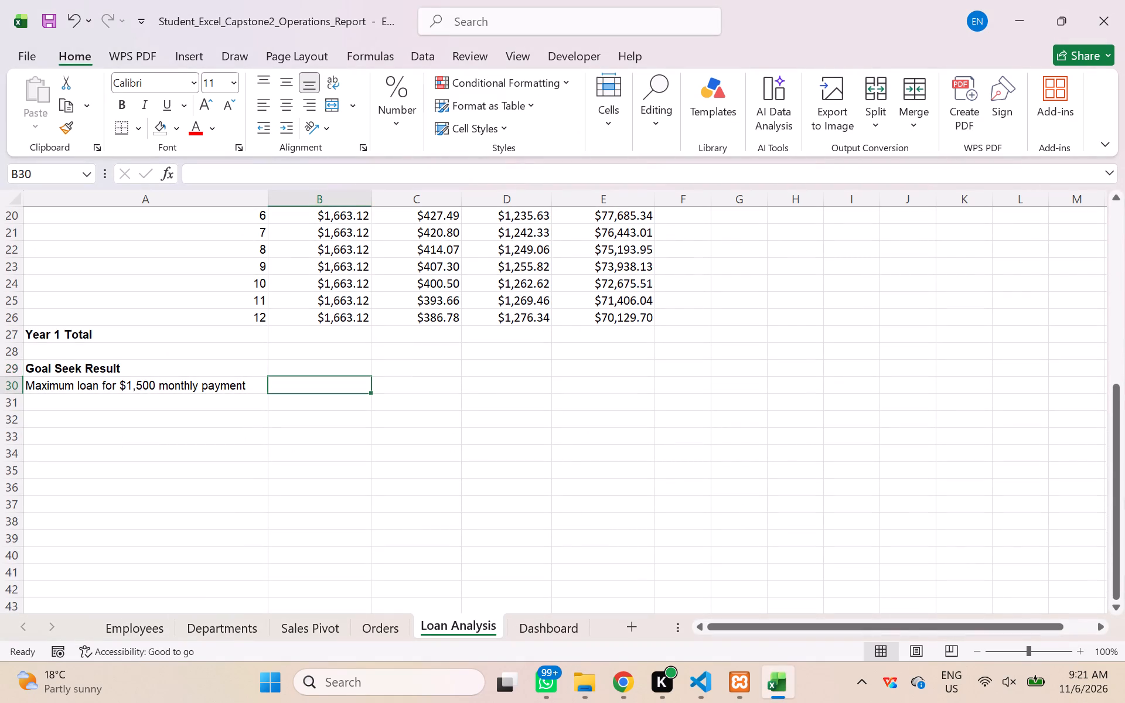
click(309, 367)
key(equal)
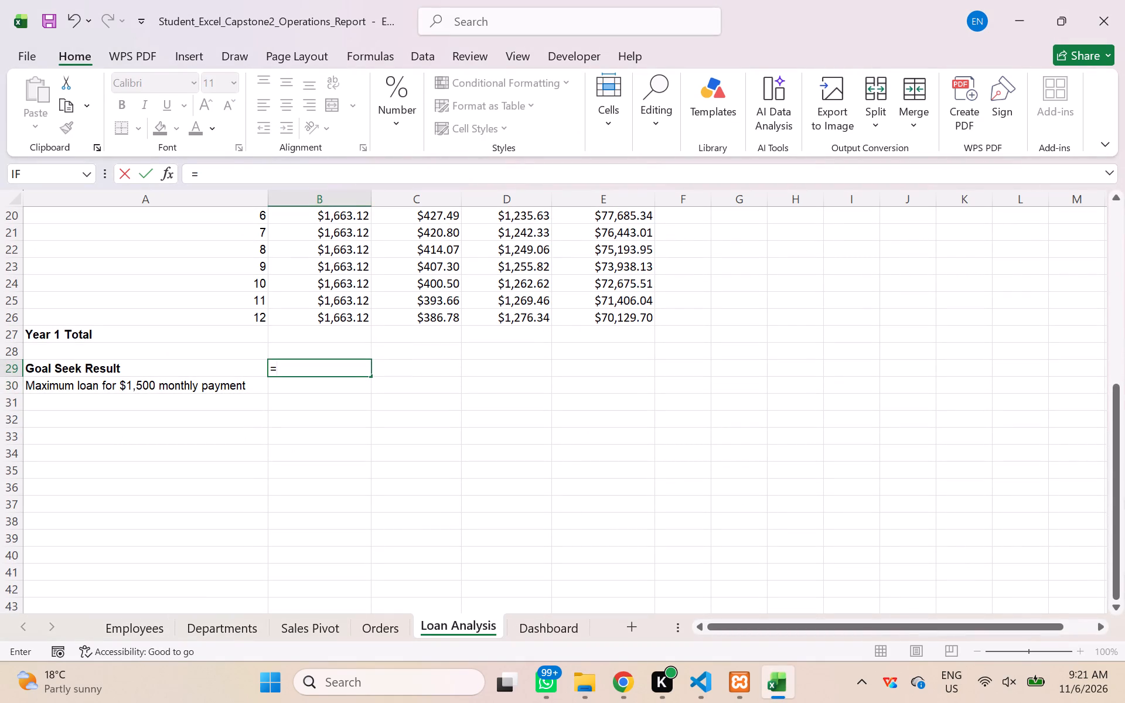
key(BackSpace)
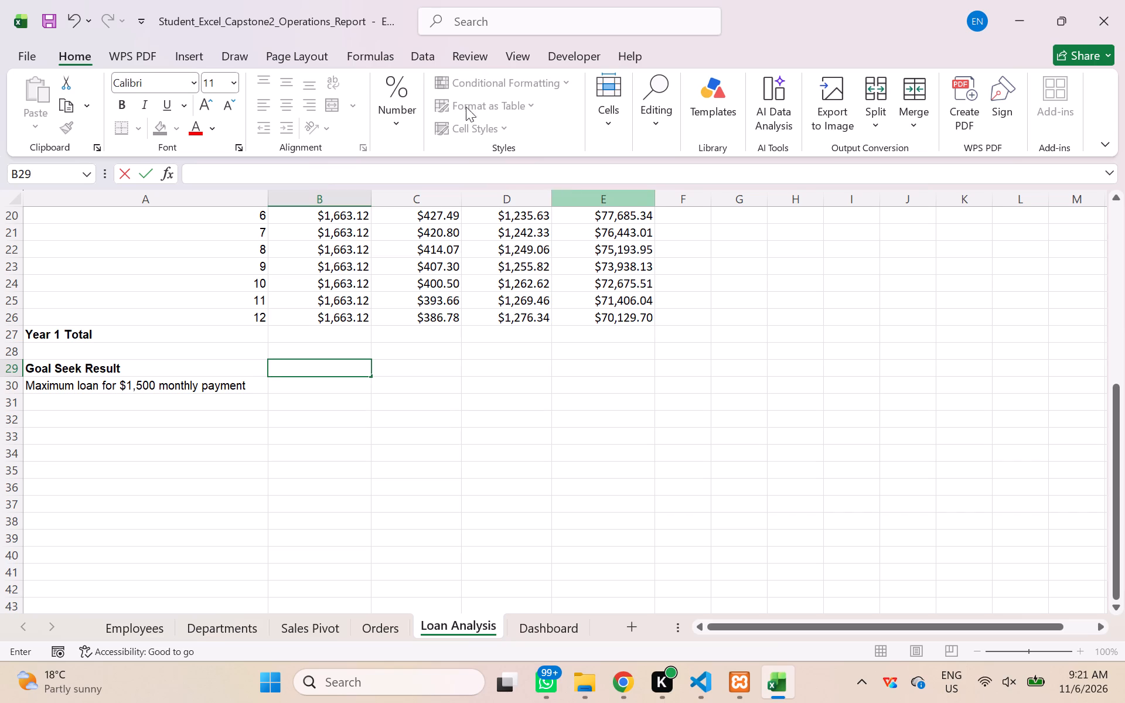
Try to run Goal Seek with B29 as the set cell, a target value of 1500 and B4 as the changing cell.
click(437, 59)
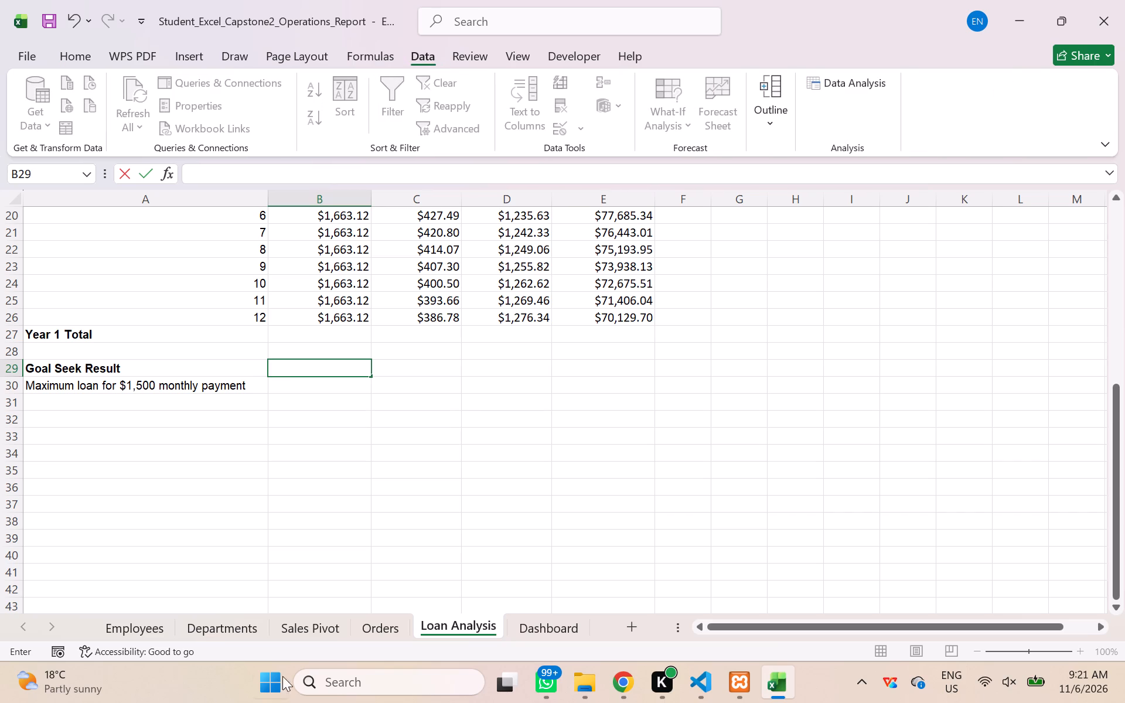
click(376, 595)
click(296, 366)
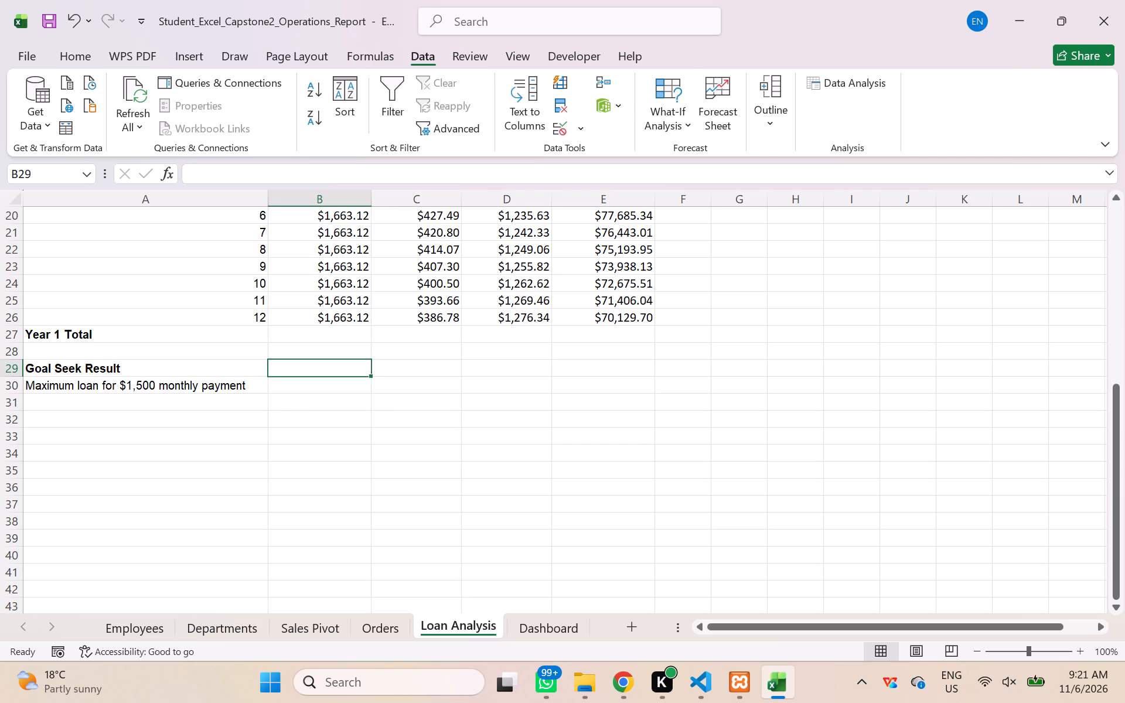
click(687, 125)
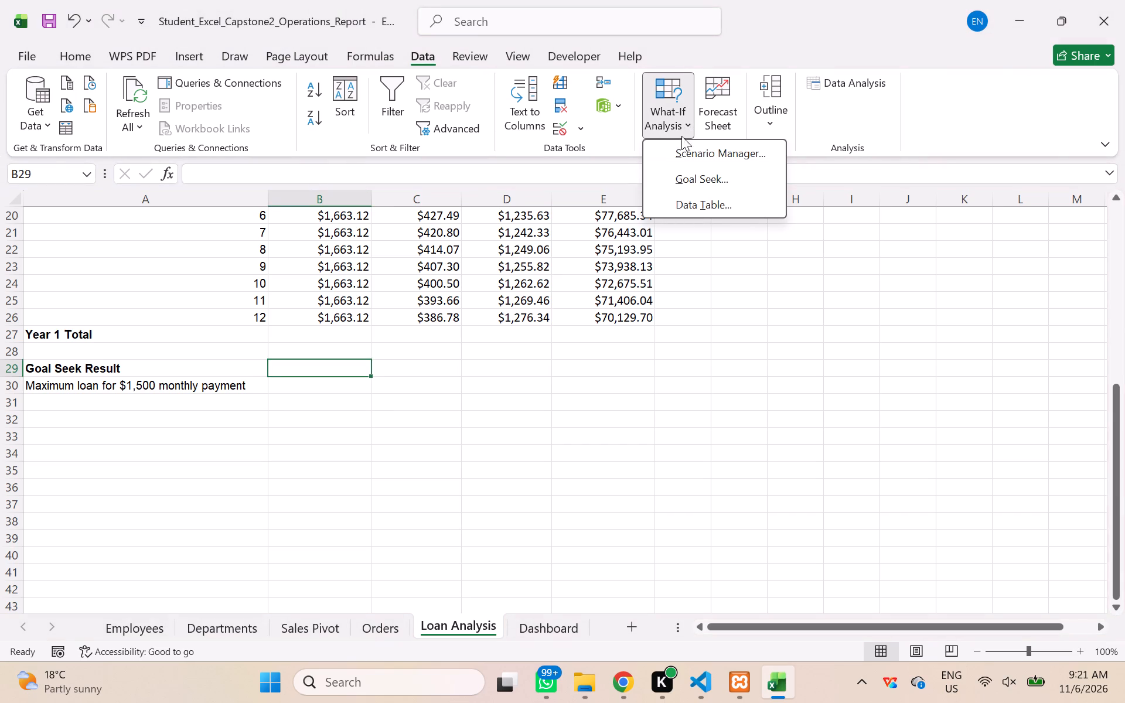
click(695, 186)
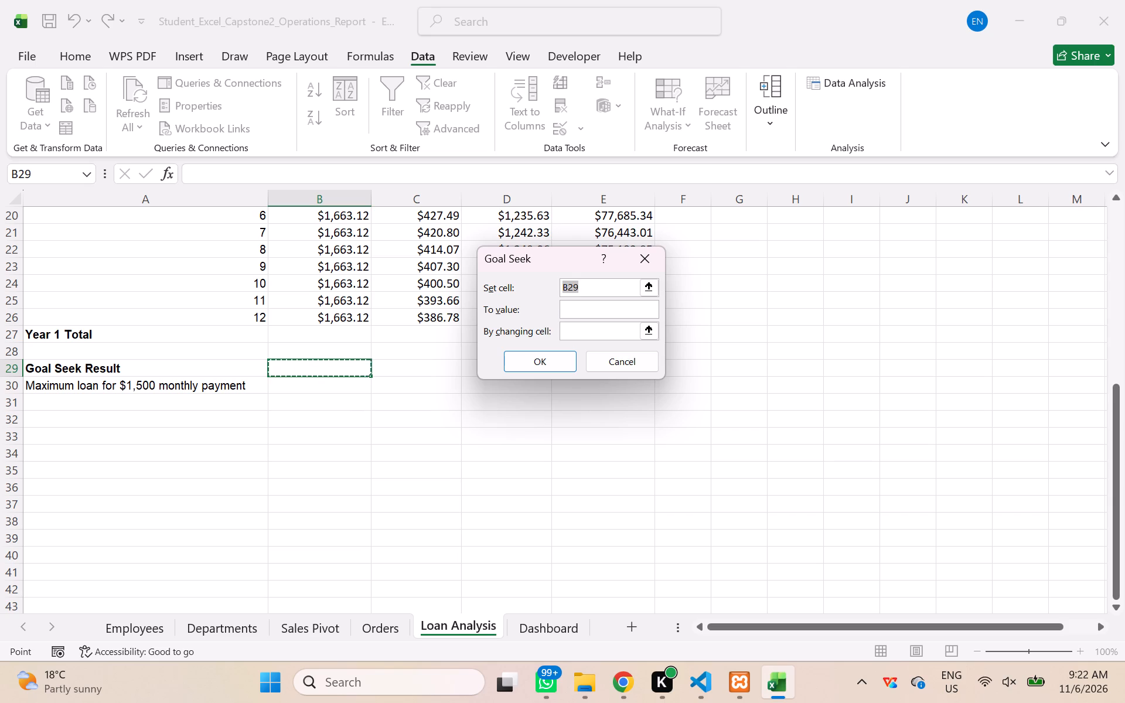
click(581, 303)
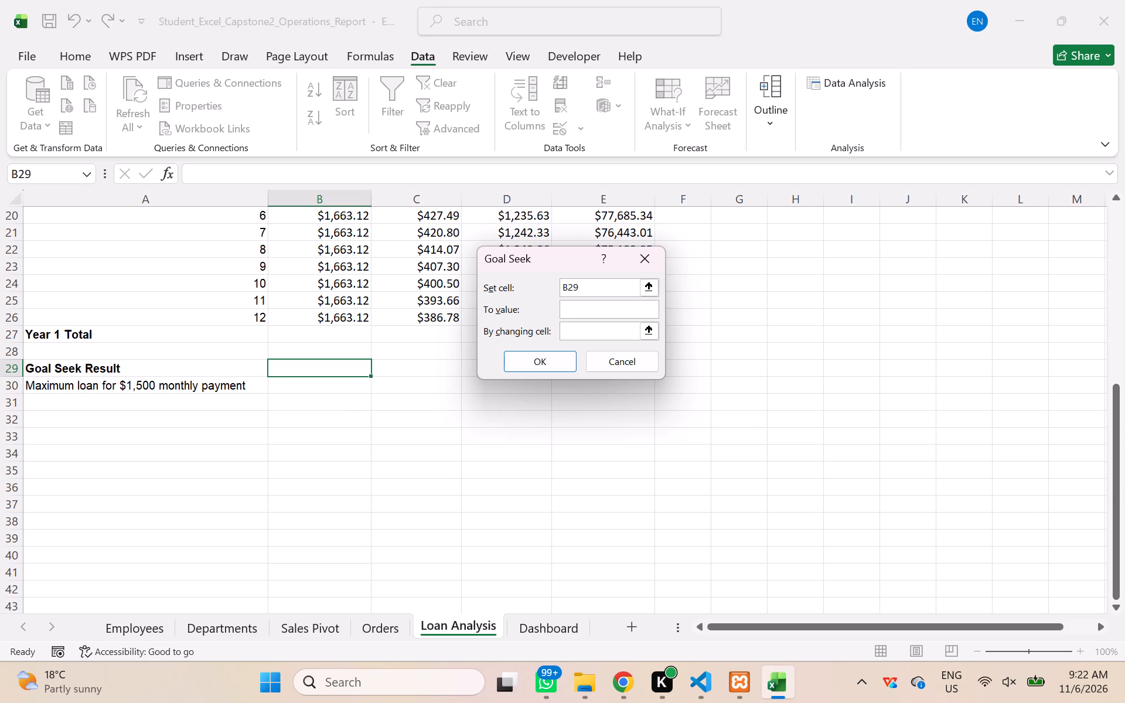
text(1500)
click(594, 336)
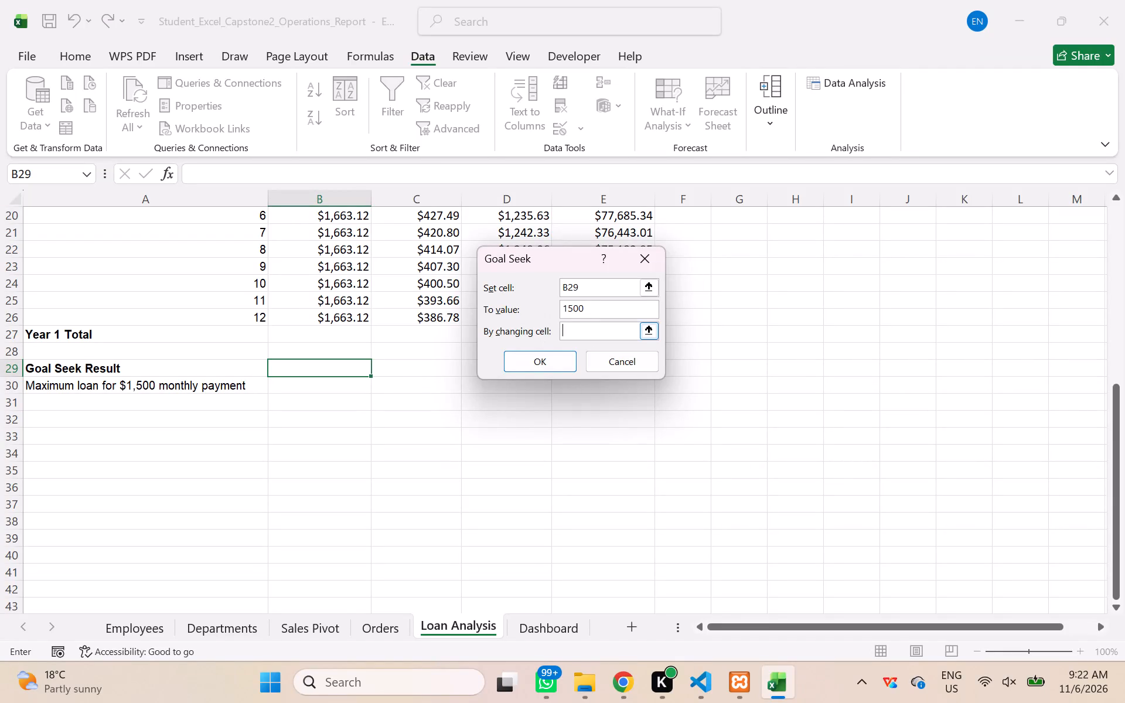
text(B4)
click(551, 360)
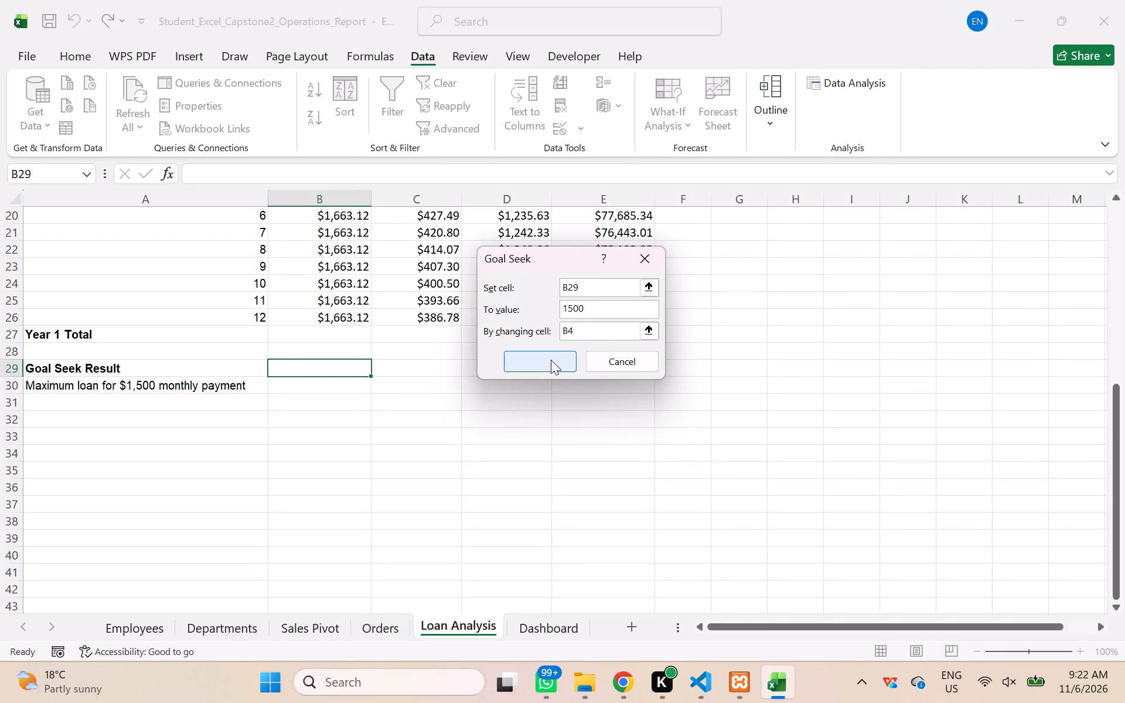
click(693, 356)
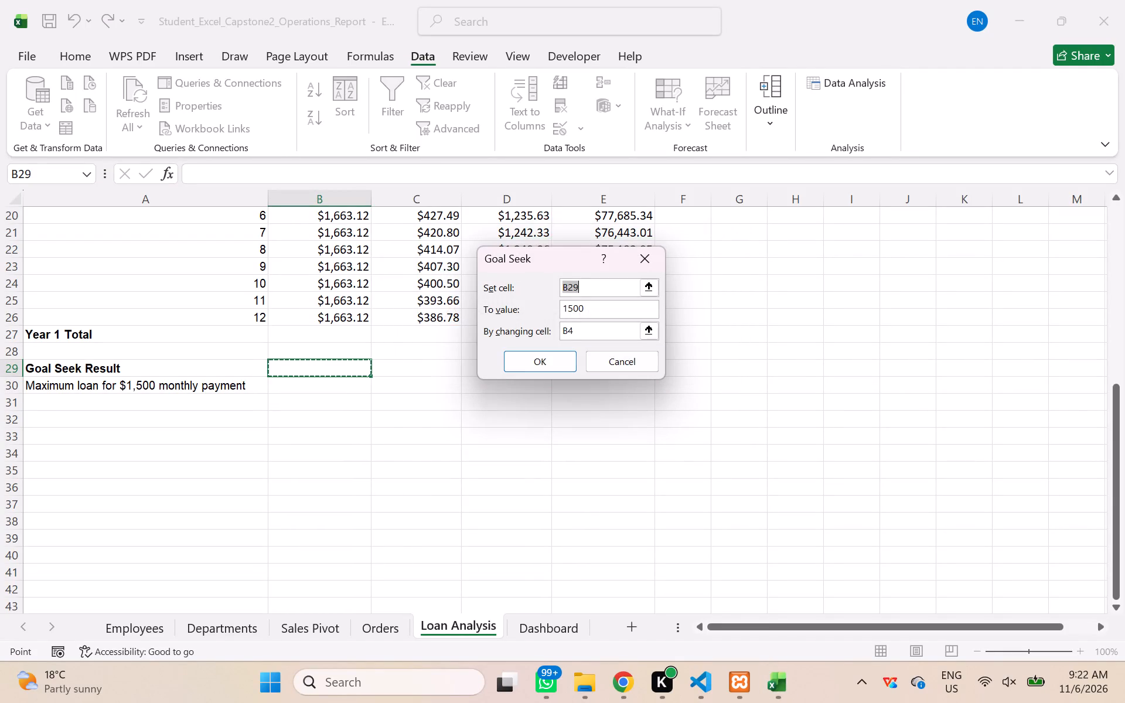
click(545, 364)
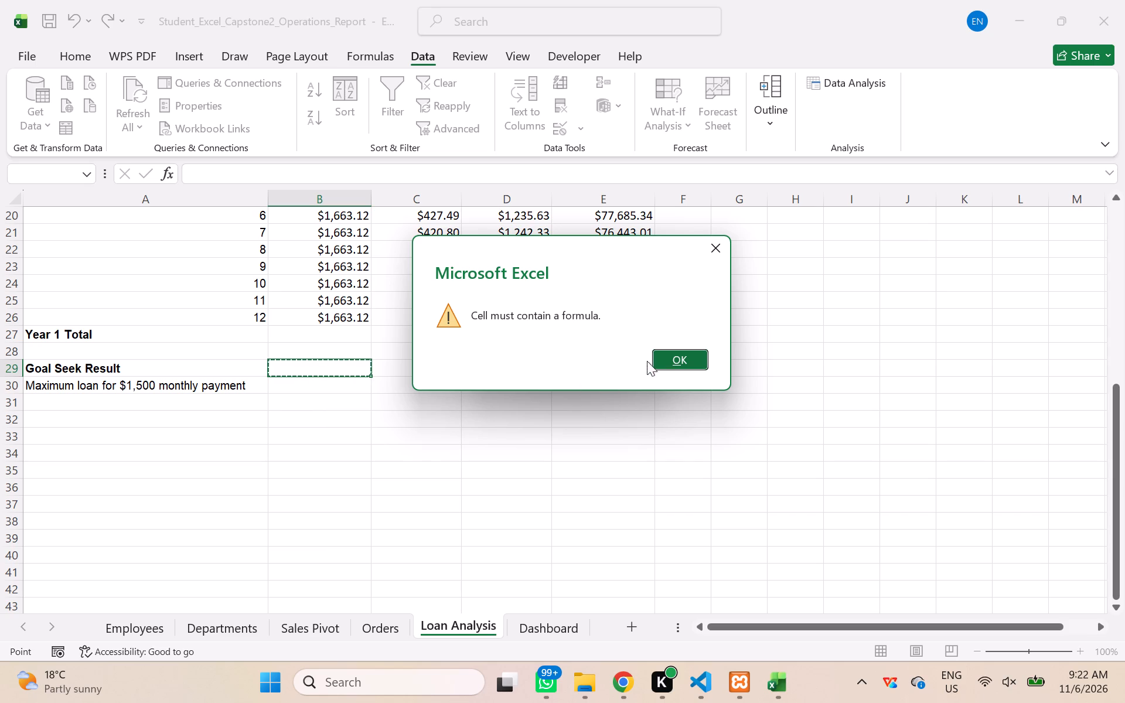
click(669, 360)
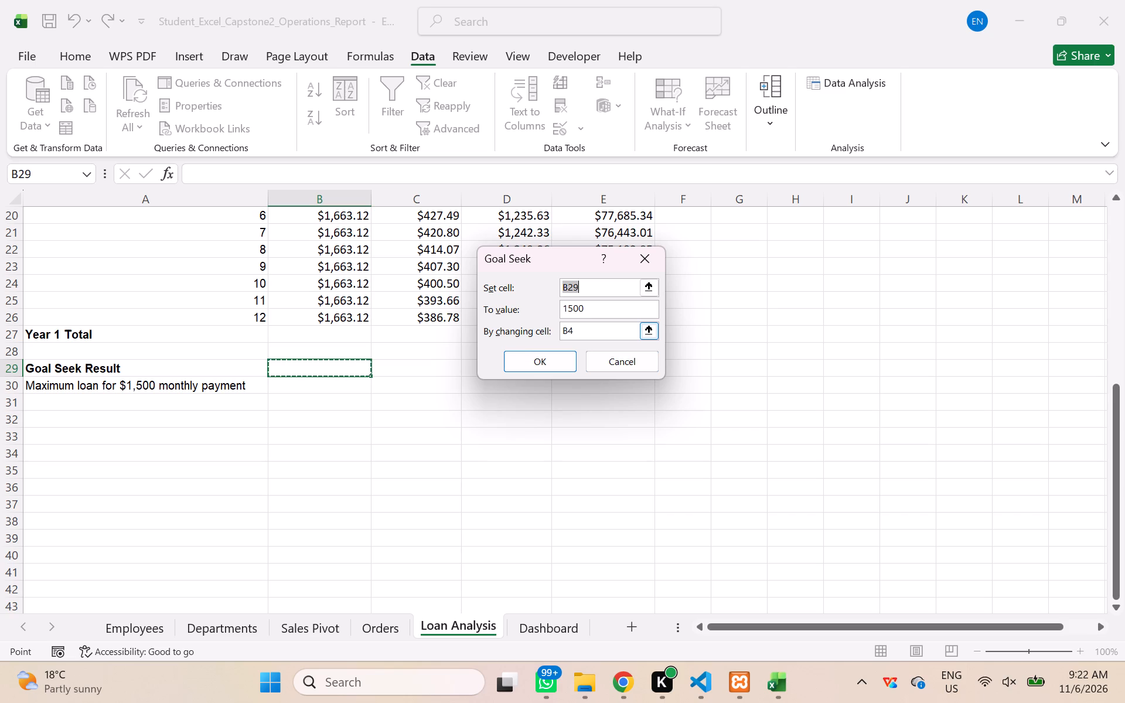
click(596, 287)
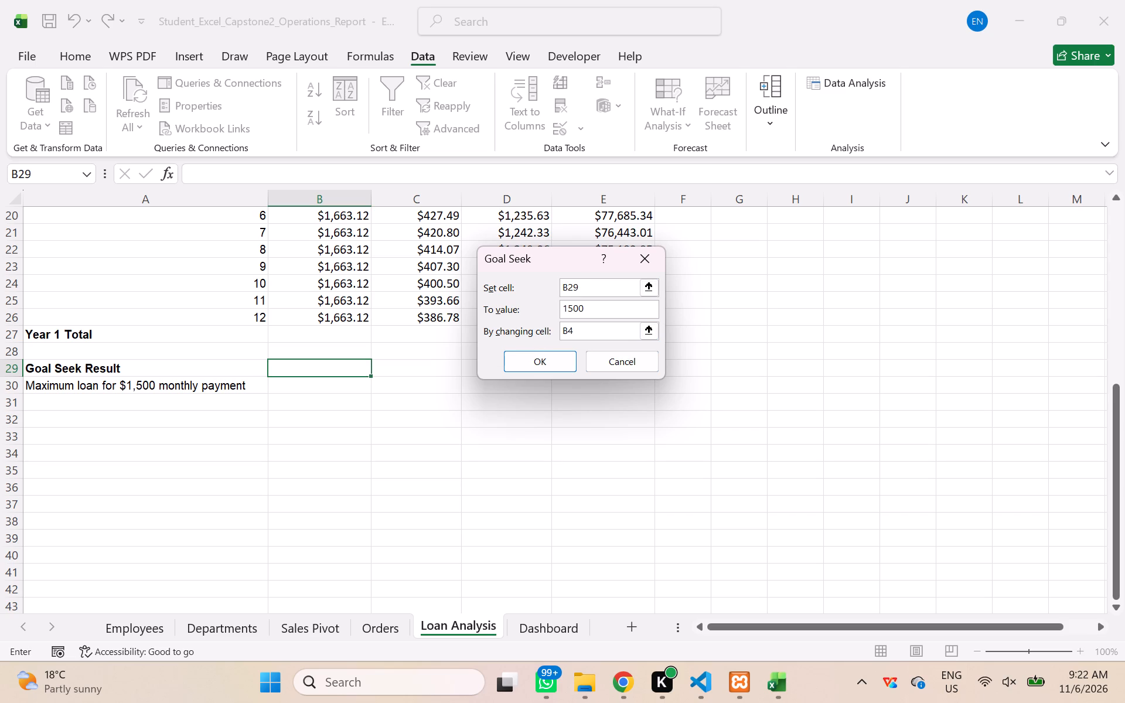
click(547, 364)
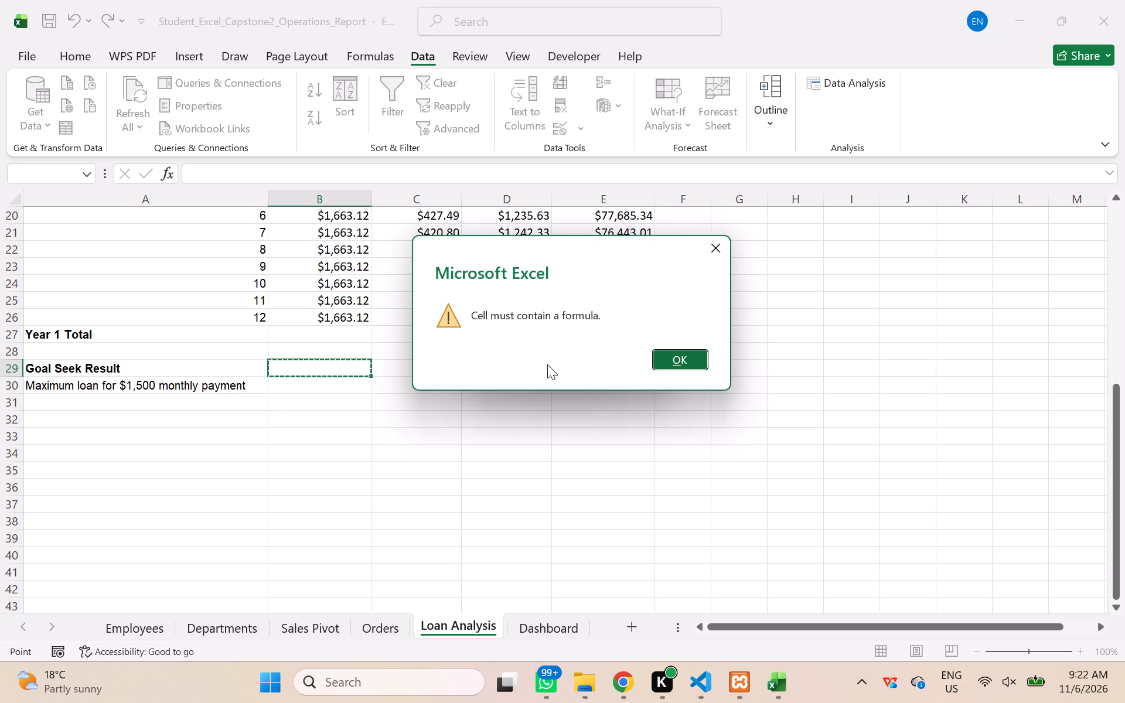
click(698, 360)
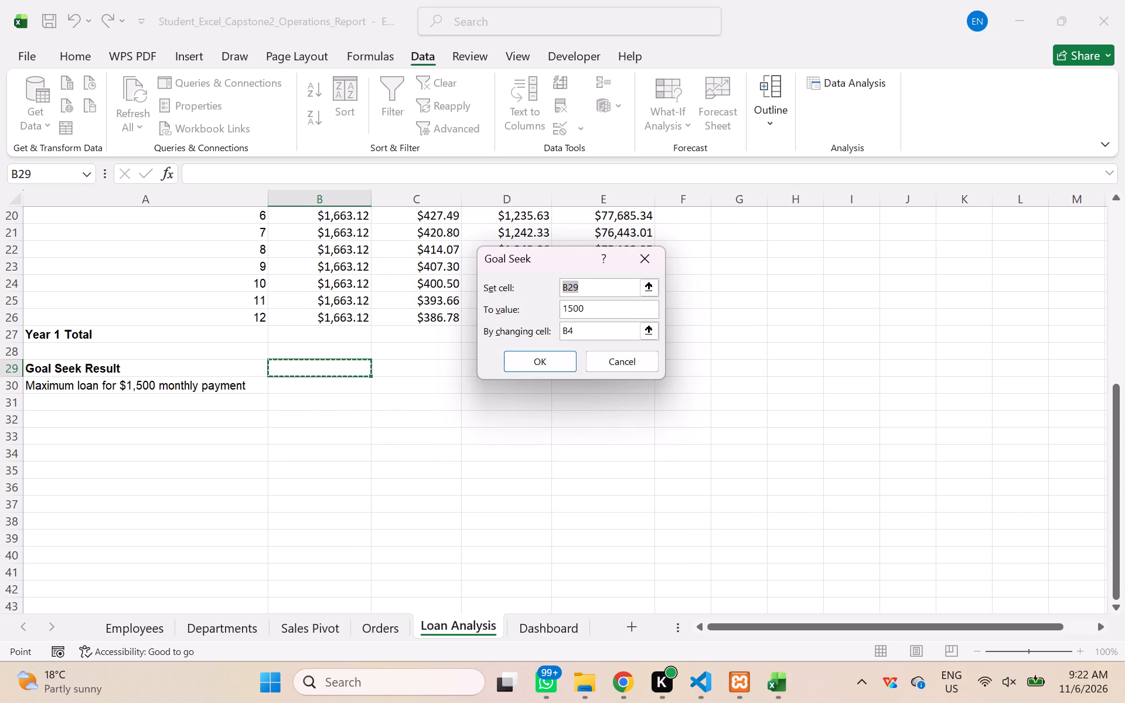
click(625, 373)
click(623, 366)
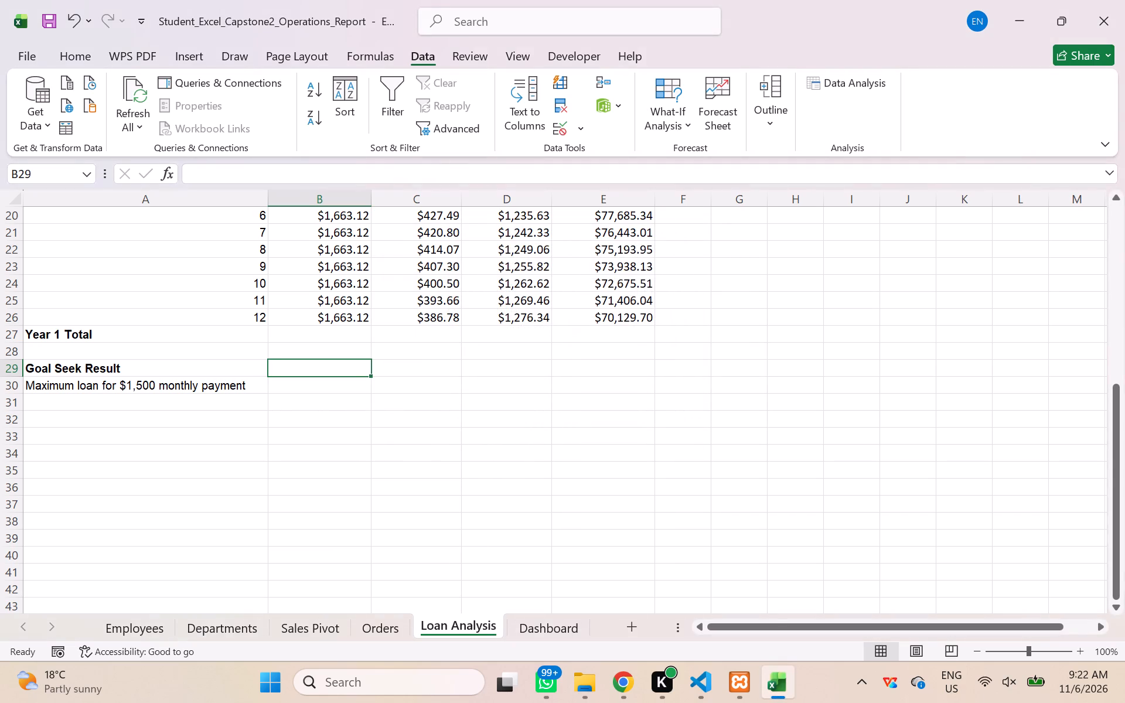
Try Goal Seek again on B29 with a target value of 1500, picking the Loan Amount cell $B$4 as the changing cell.
click(323, 436)
click(329, 367)
click(686, 121)
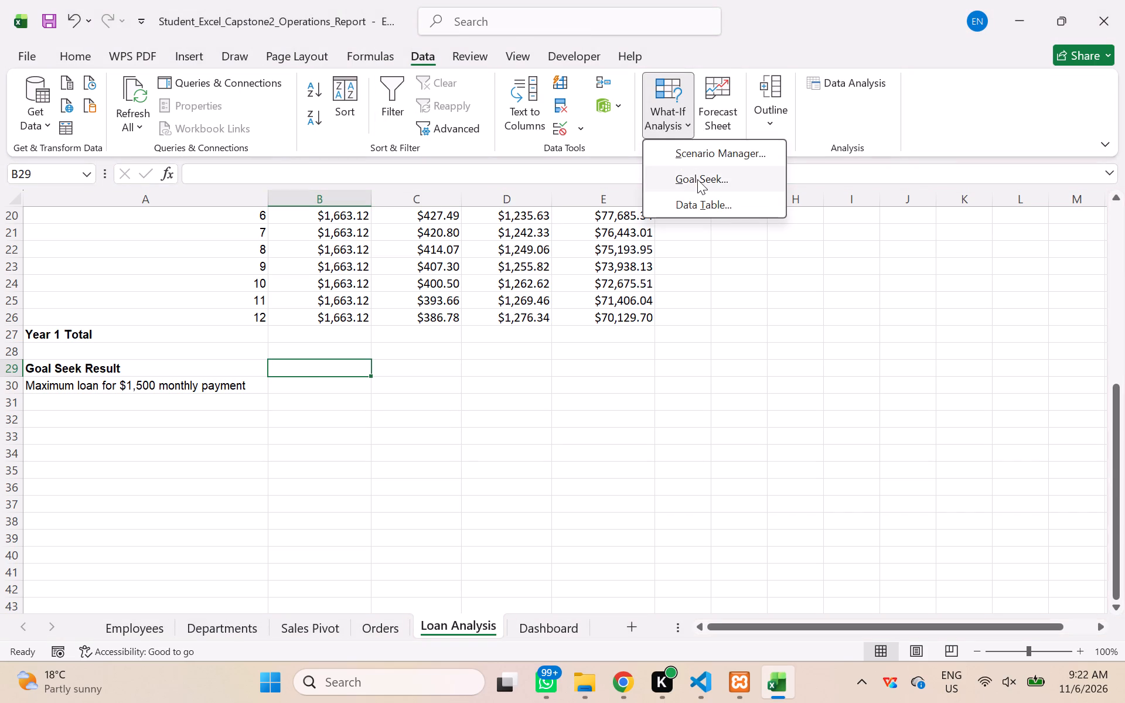
click(697, 179)
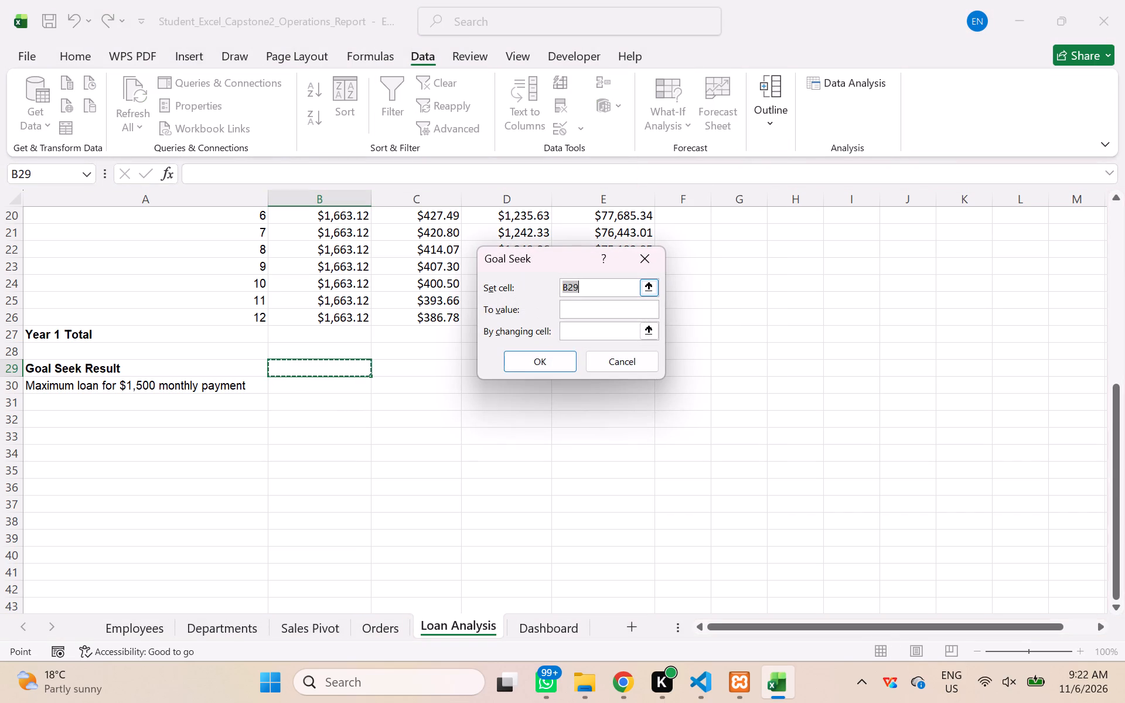
click(610, 328)
click(649, 332)
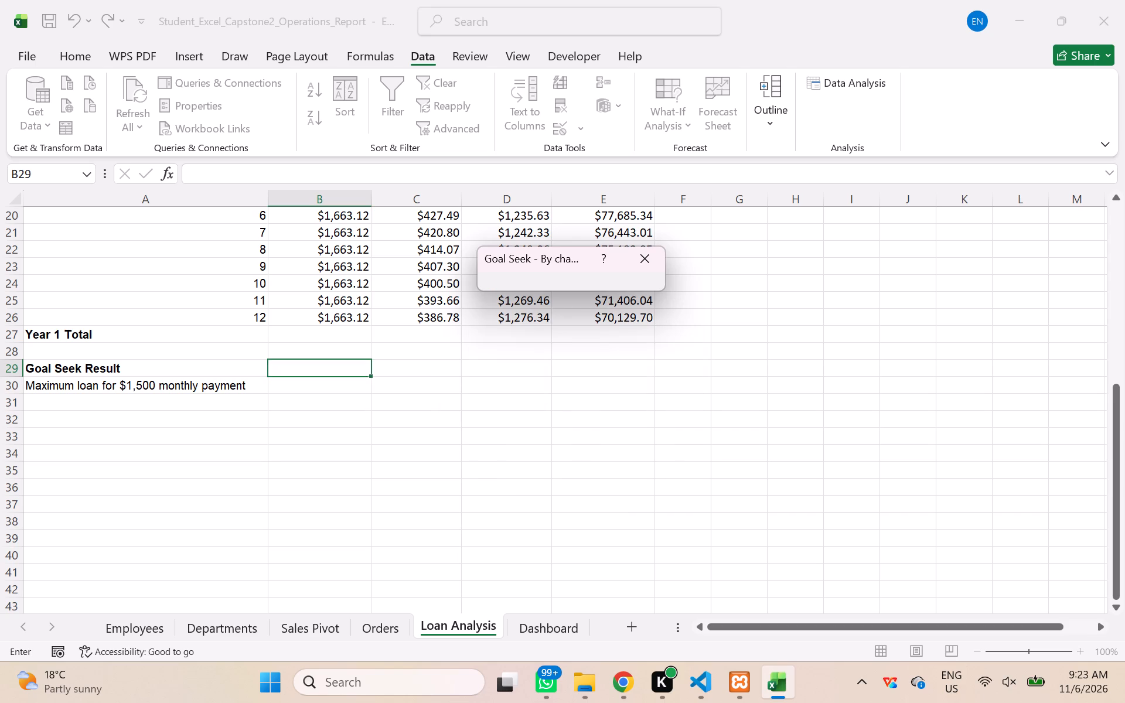
scroll(446, 343, up, 1)
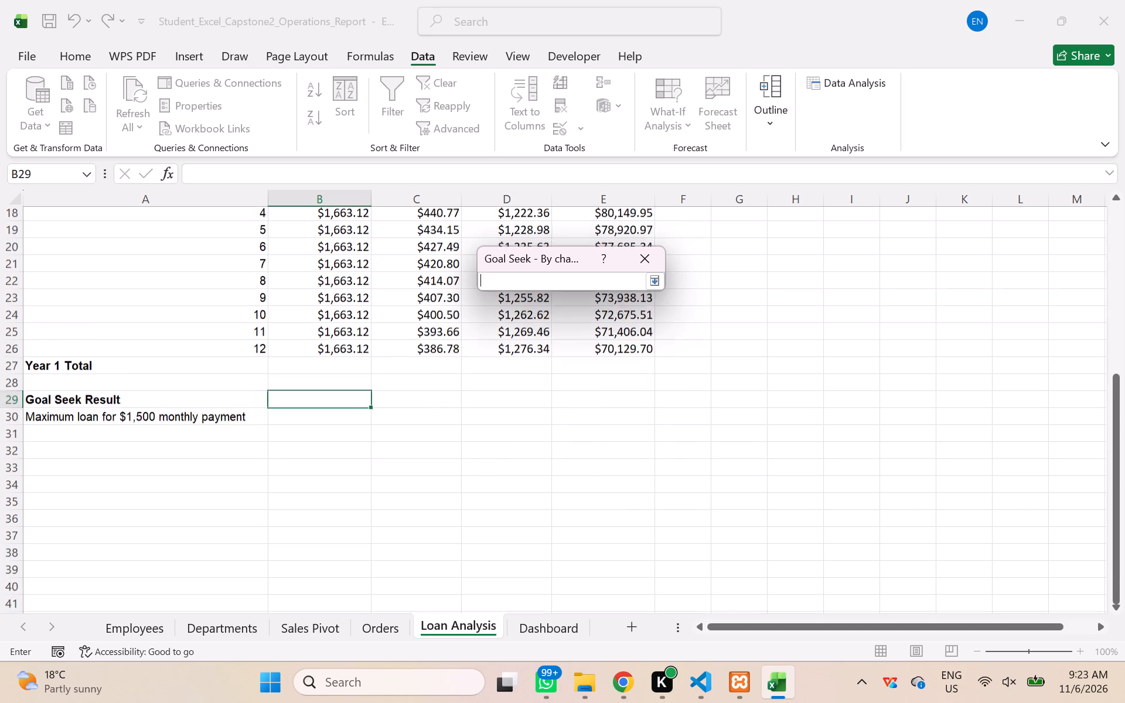
scroll(446, 343, up, 6)
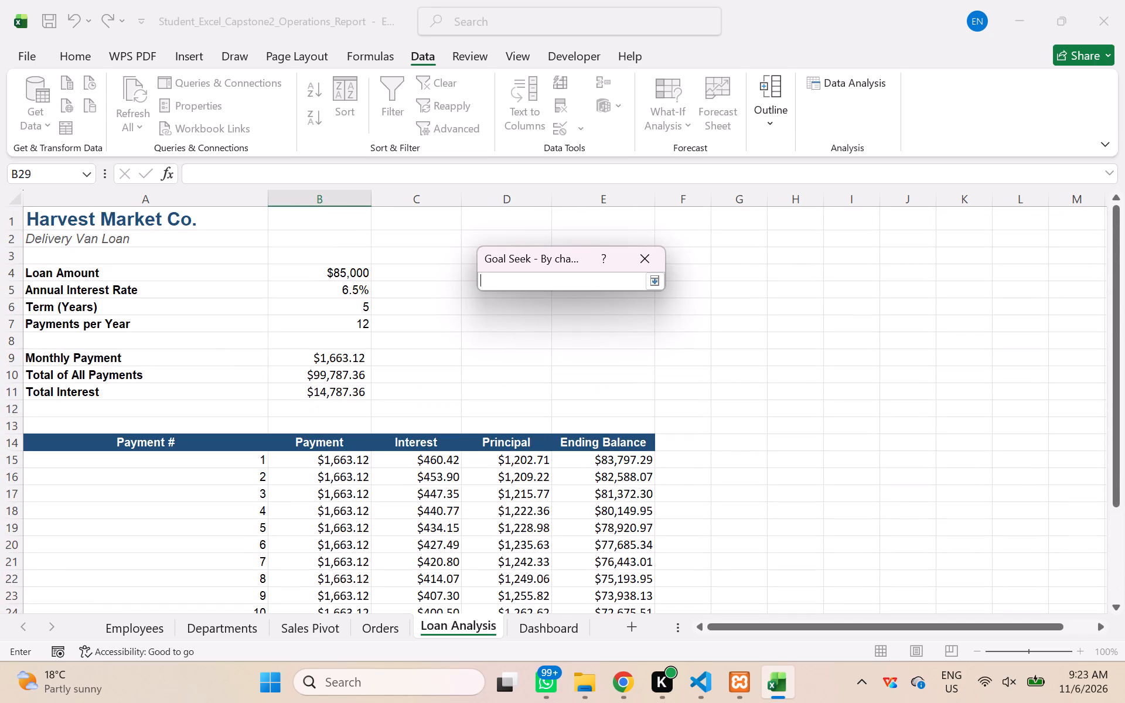
click(325, 271)
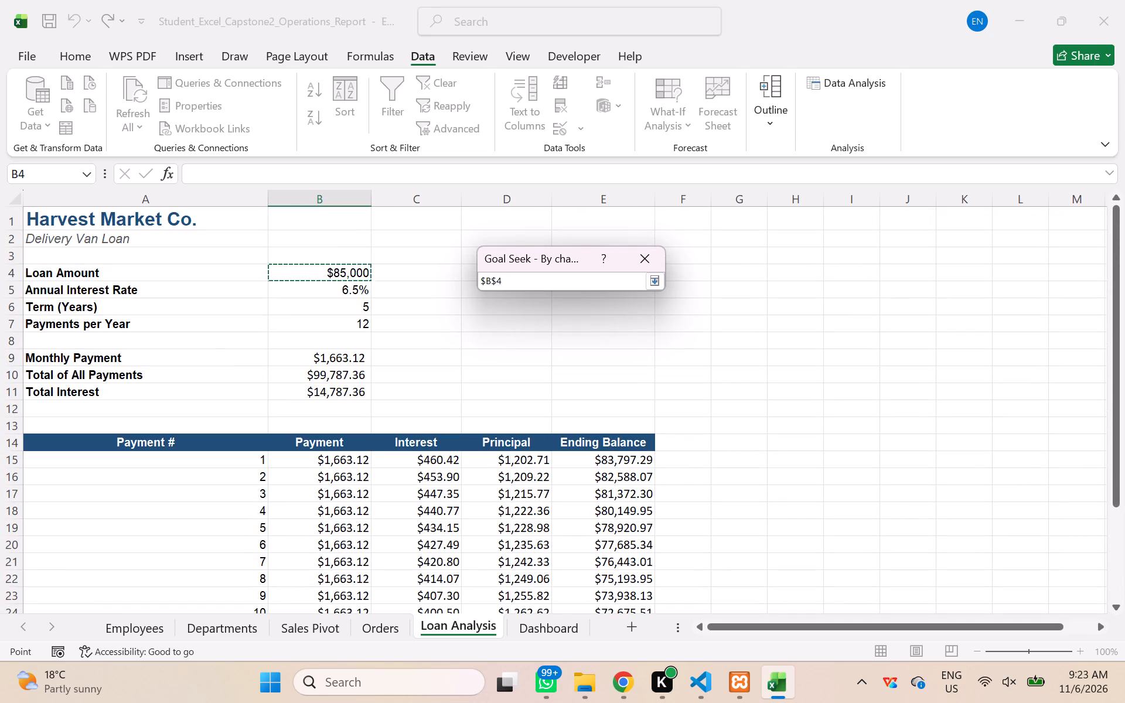
click(656, 282)
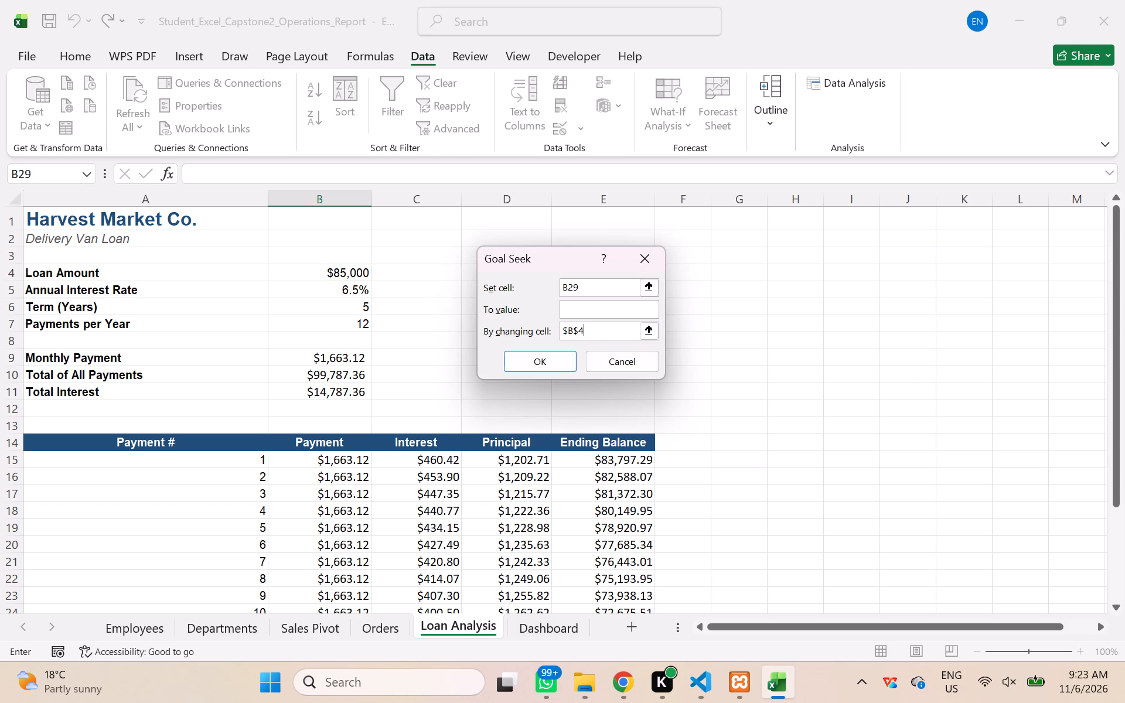
click(581, 310)
text(1500)
click(543, 365)
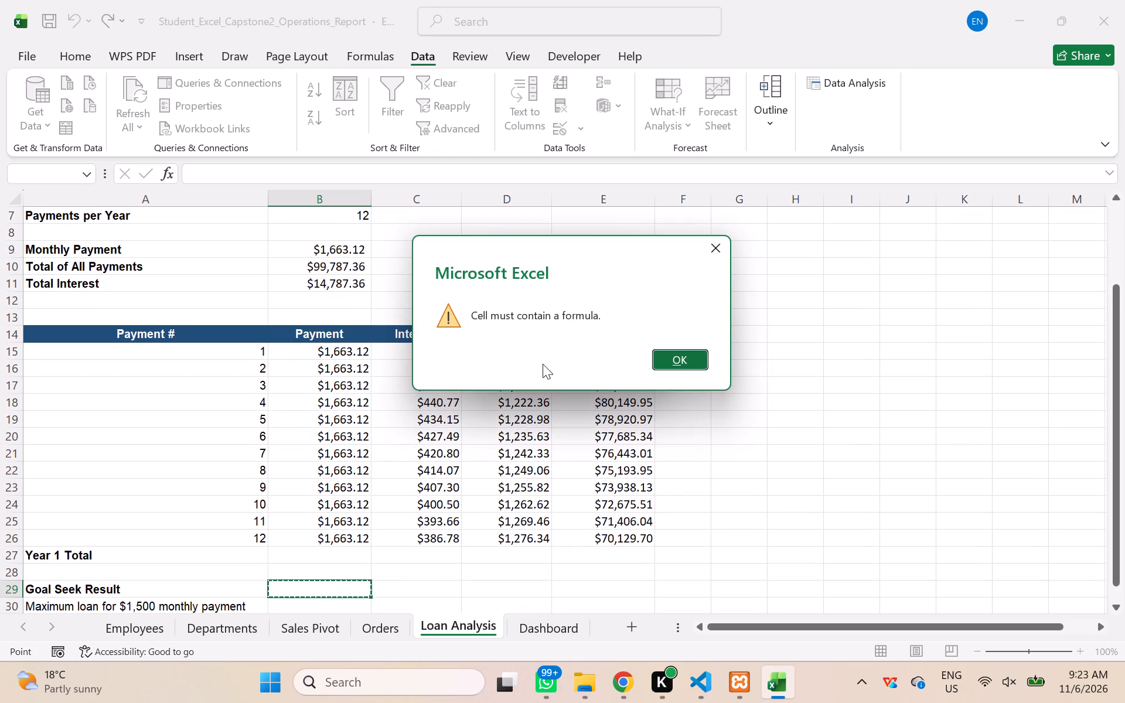
click(687, 360)
Change the Goal Seek set cell to the Monthly Payment cell B9, run it and keep the solution.
scroll(388, 509, down, 2)
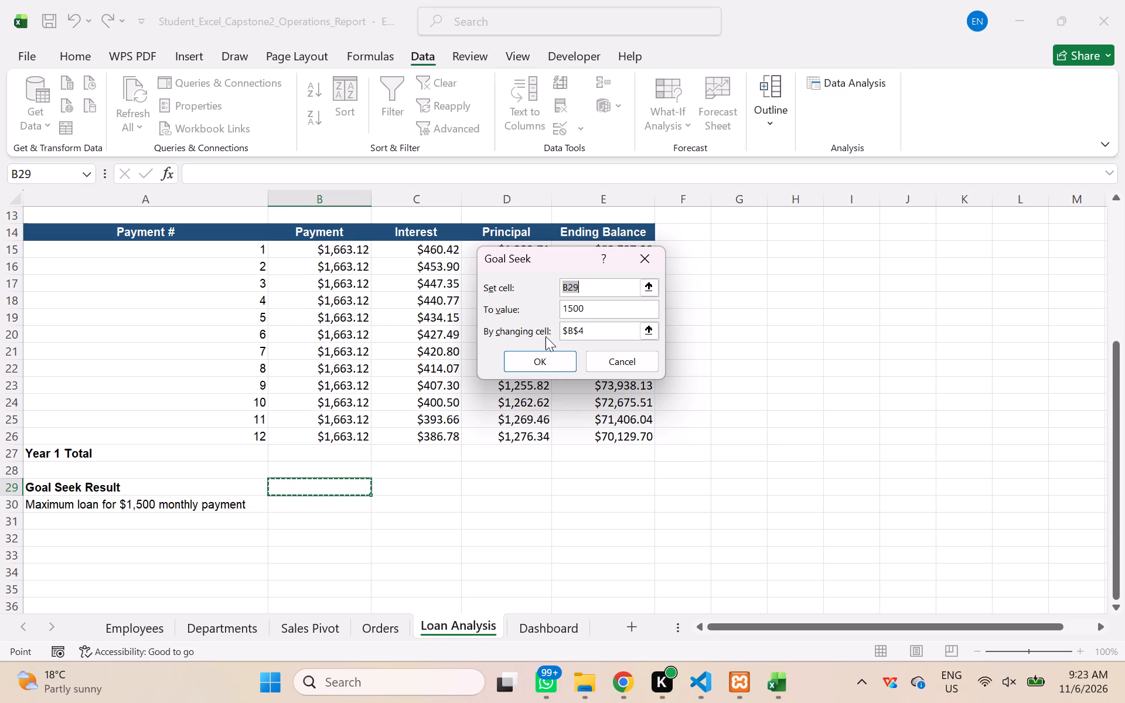
click(612, 293)
key(BackSpace)
key(BackSpace)
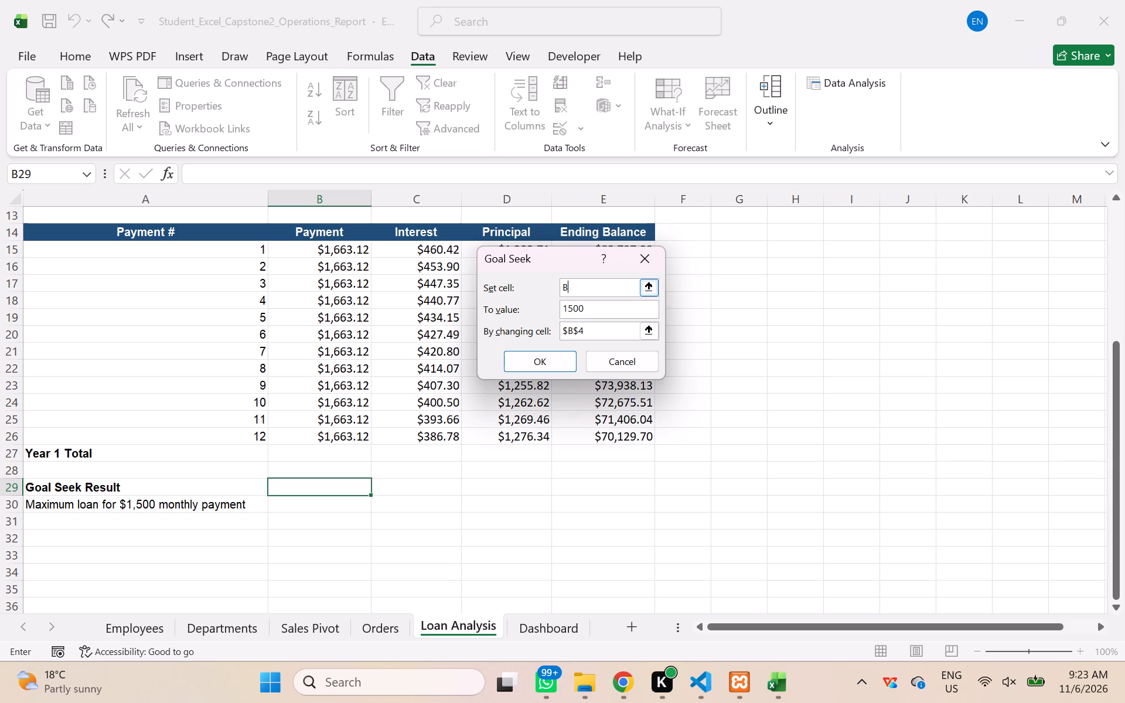
key(9)
click(543, 355)
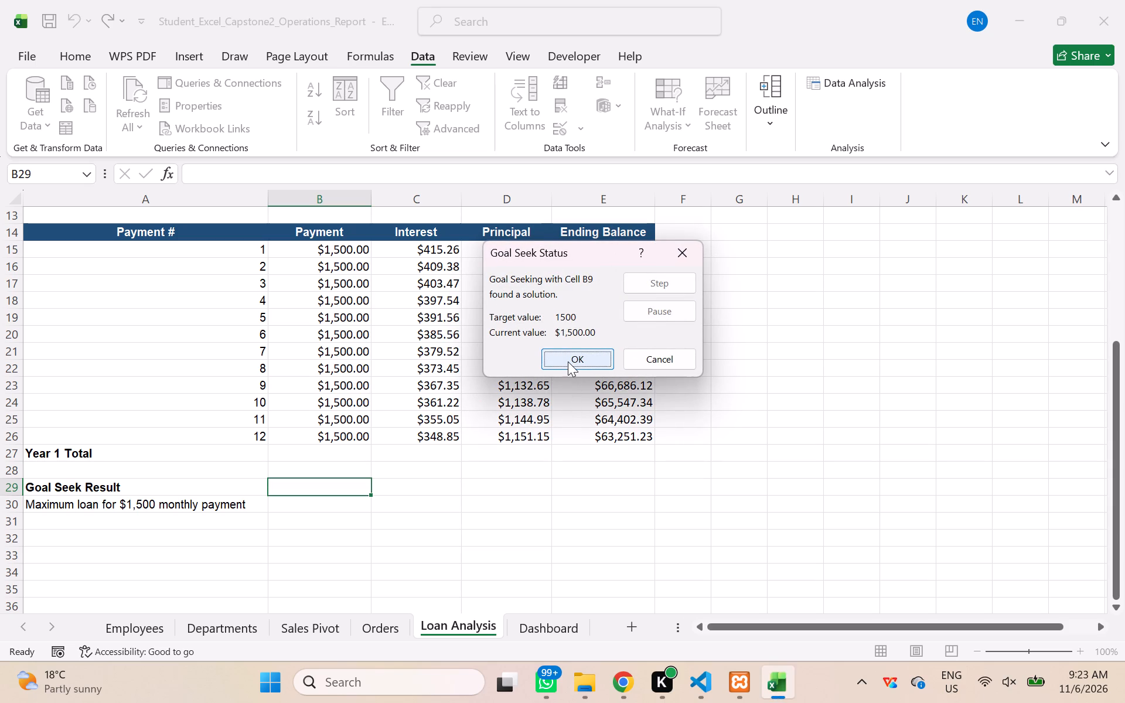
click(568, 361)
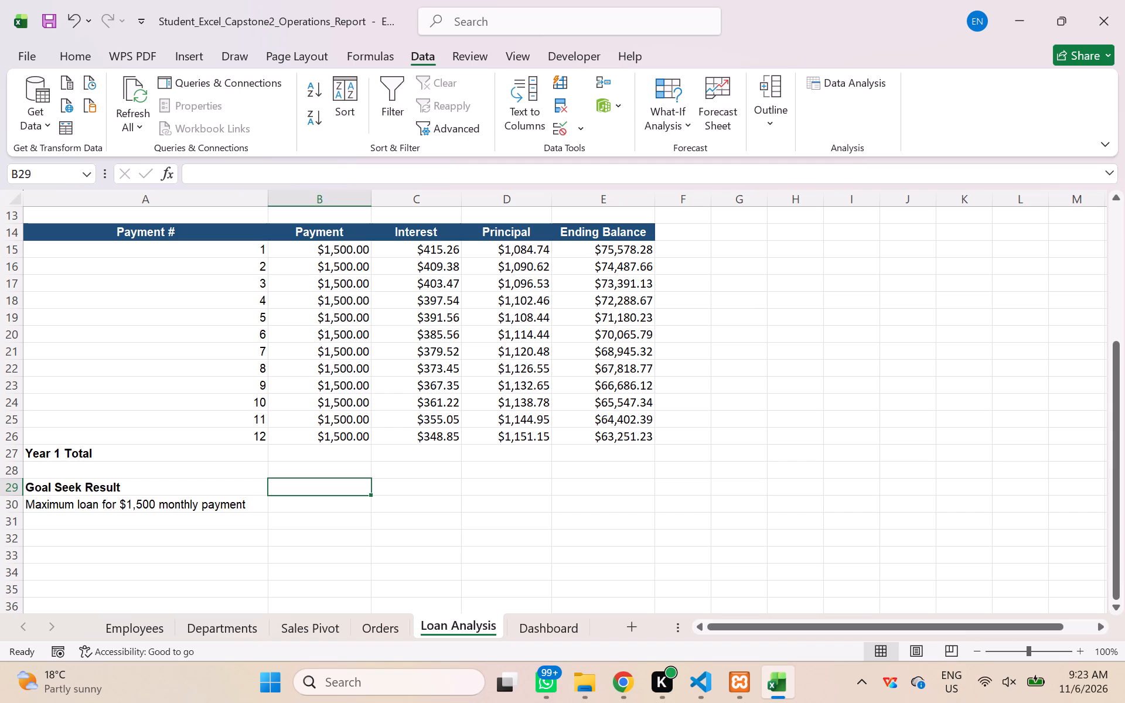
Examine the Goal Seek solution in the Loan Amount cell B4 and the recalculated payment schedule.
scroll(360, 542, up, 4)
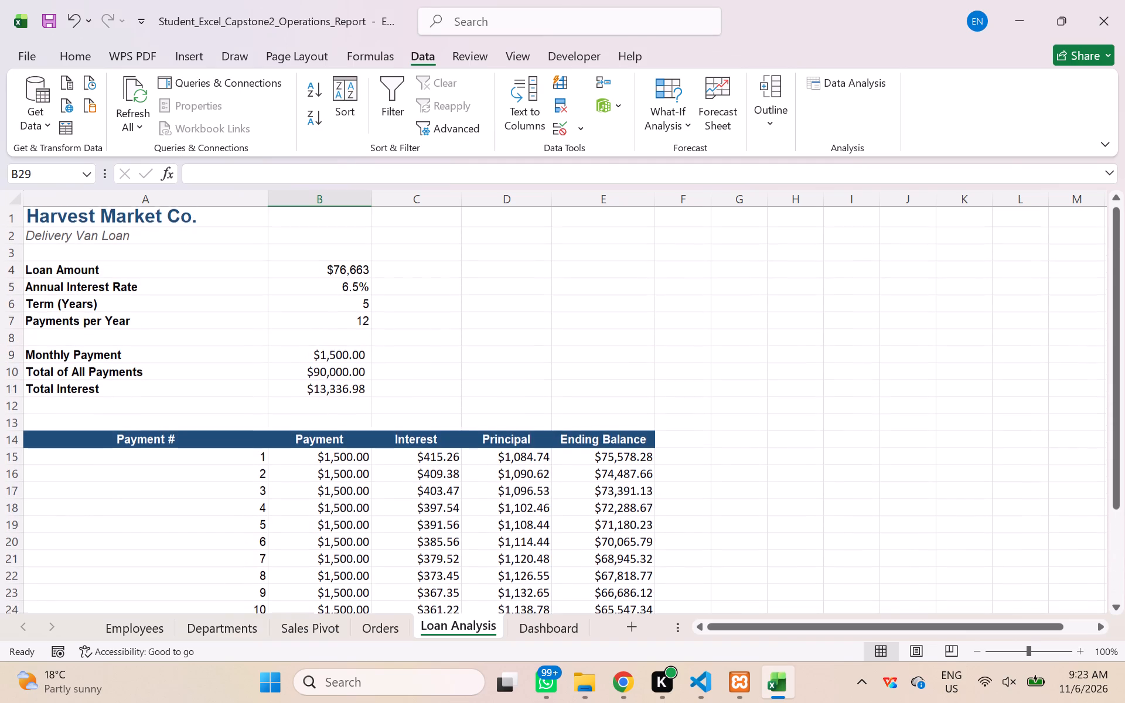
scroll(359, 528, up, 3)
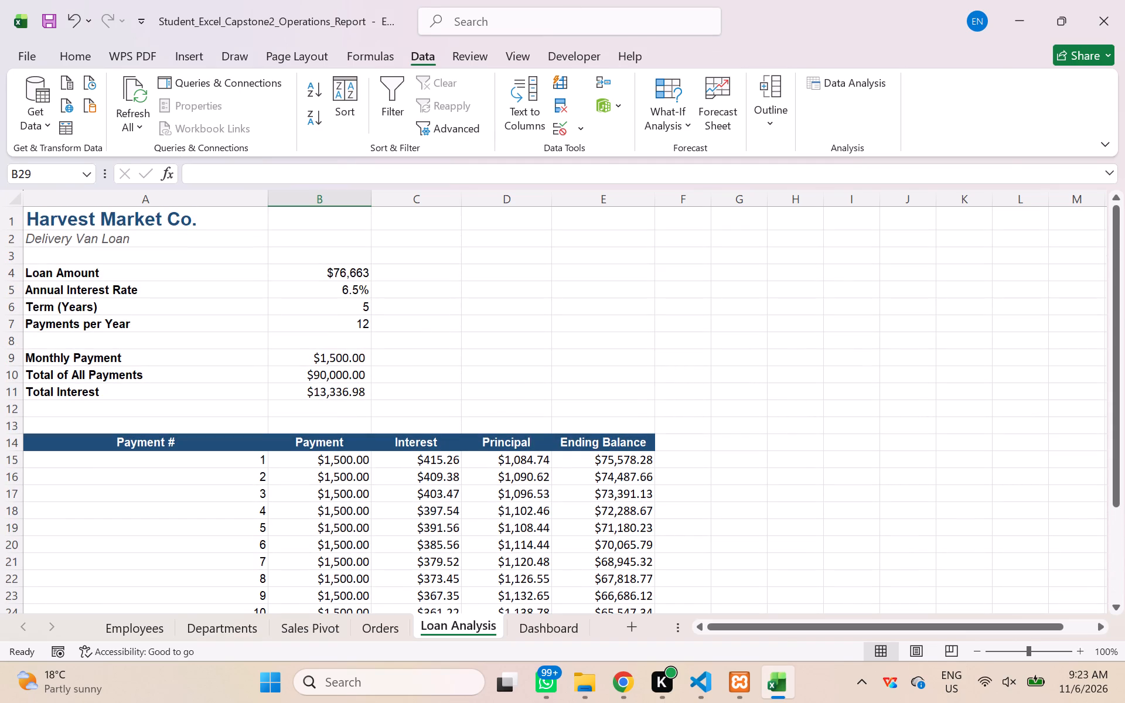
click(326, 275)
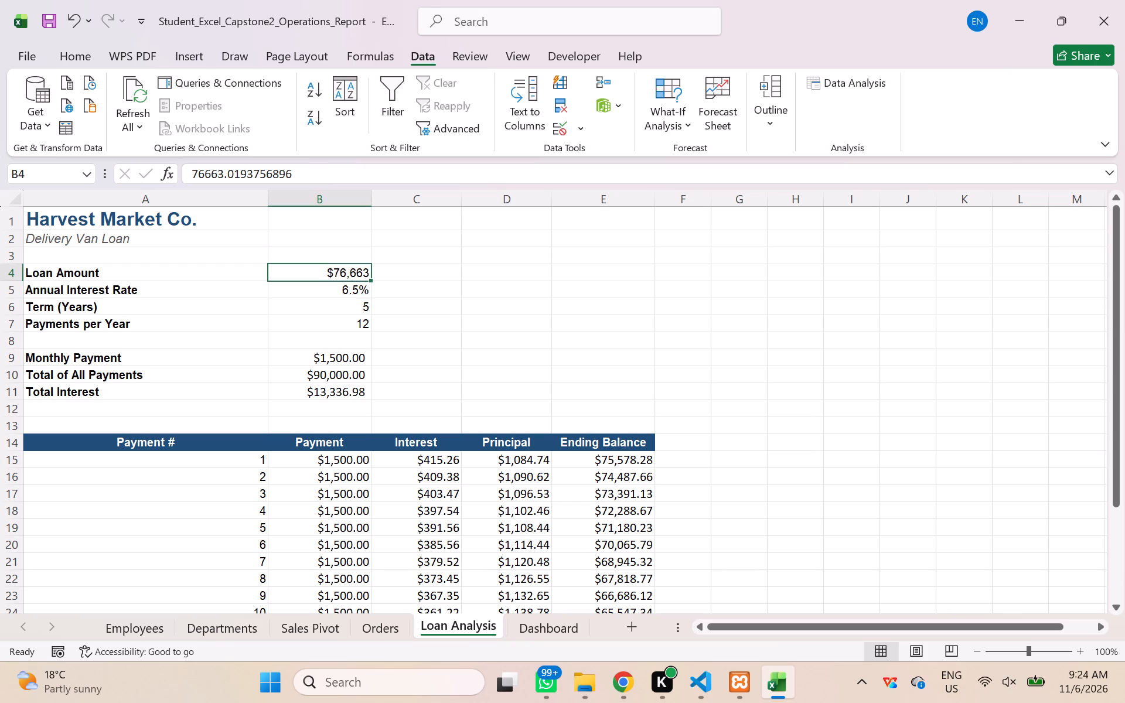
scroll(325, 275, down, 4)
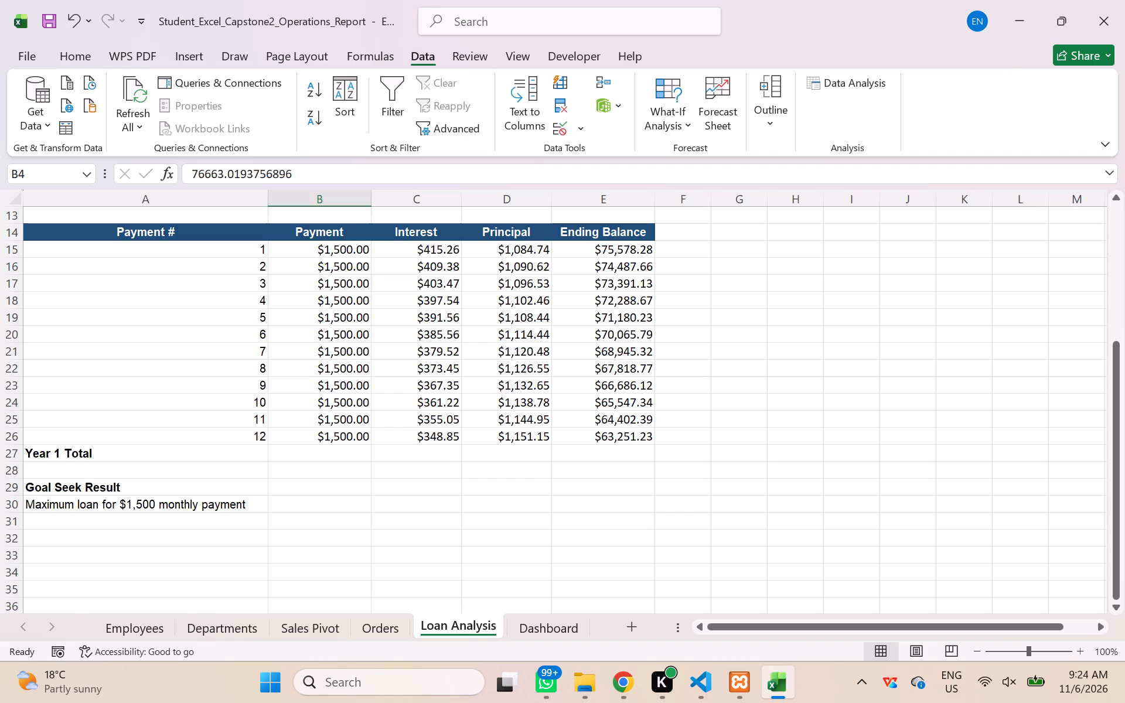
scroll(325, 275, up, 2)
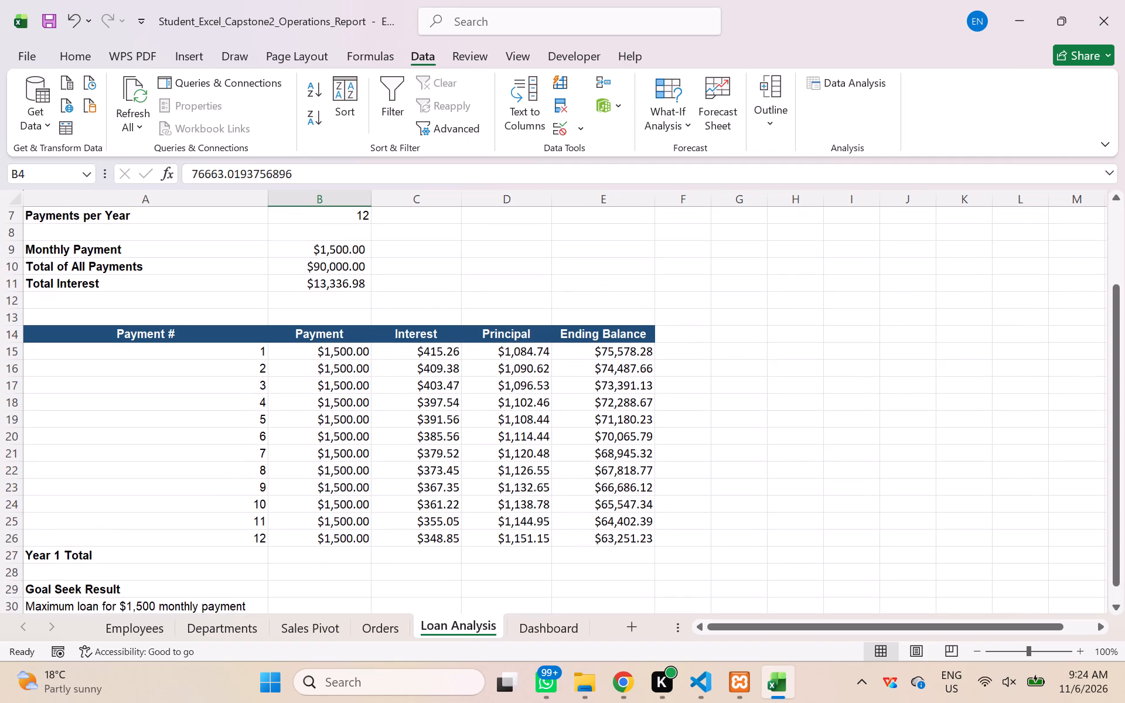
scroll(325, 275, up, 3)
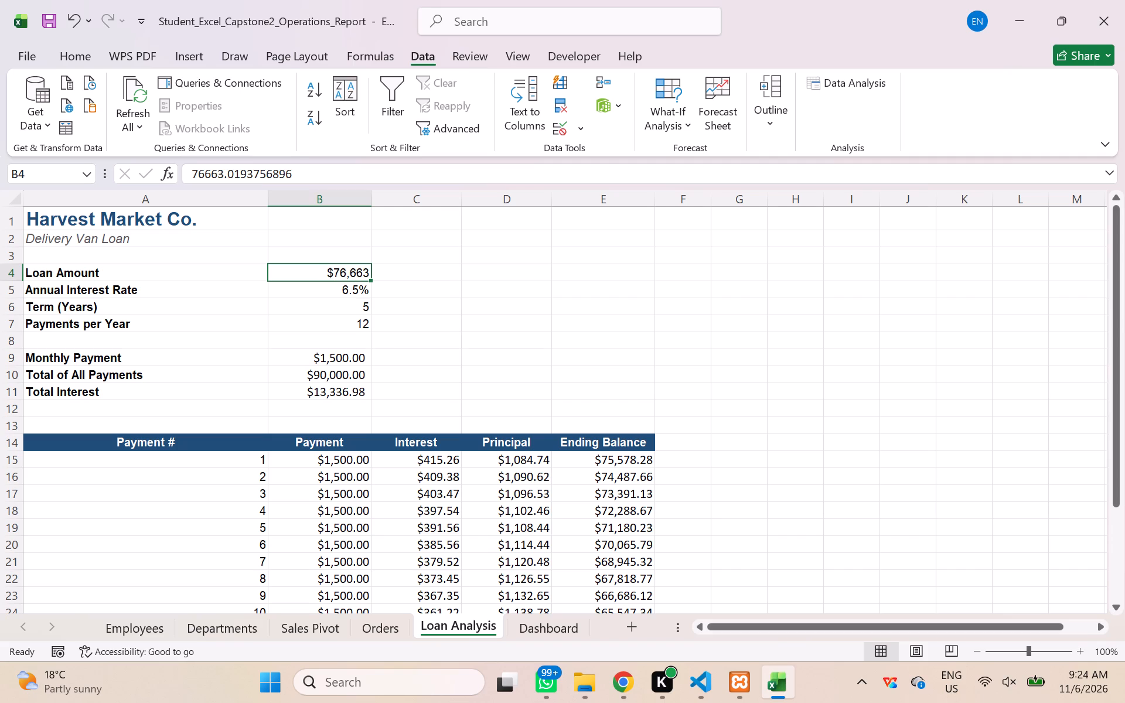
scroll(325, 275, up, 2)
Look through the Orders, Sales Pivot, Departments and Employees sheets, checking the Bonus column on Employees.
click(363, 630)
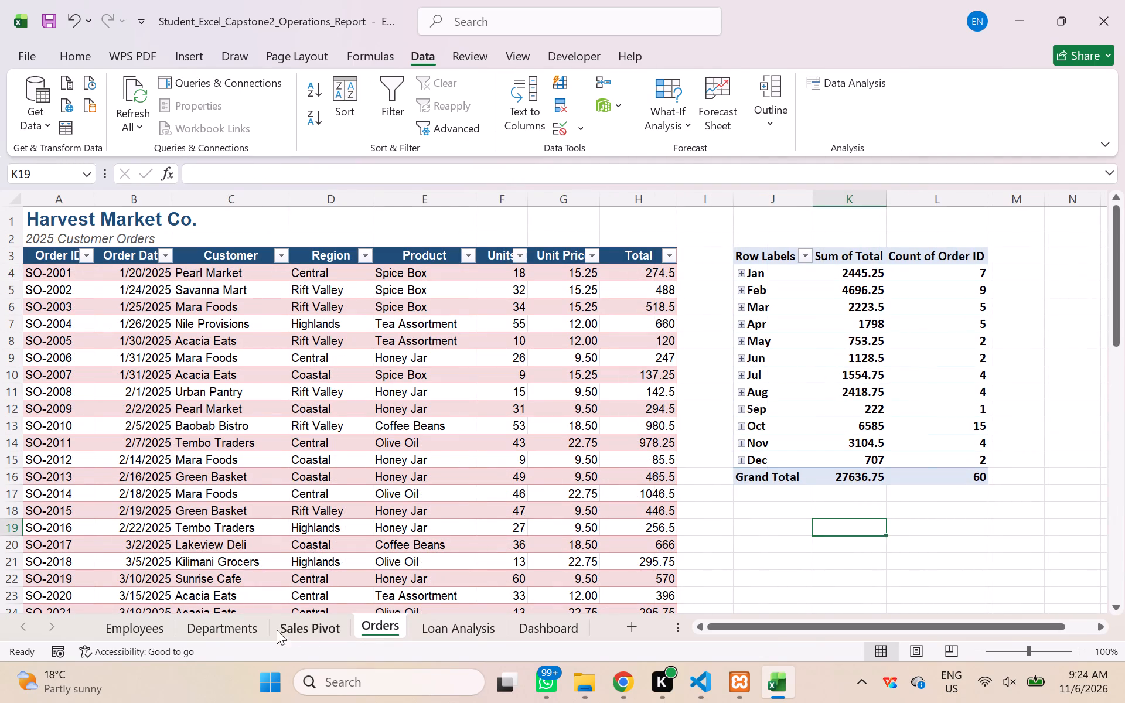
click(294, 632)
click(233, 624)
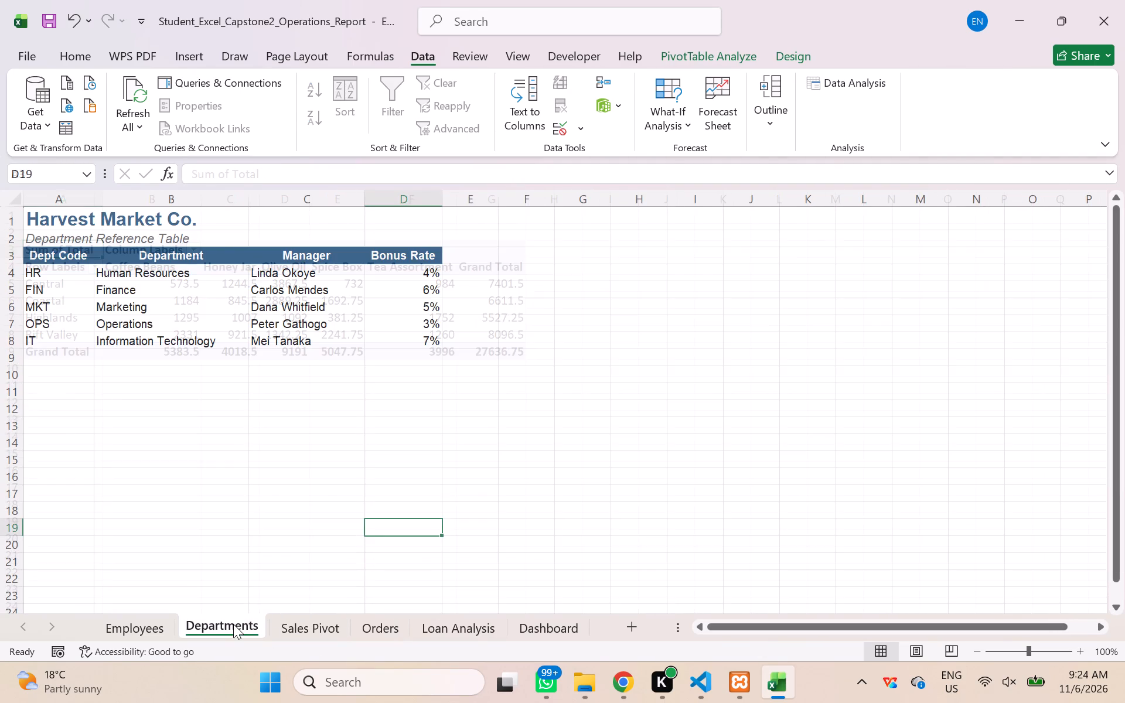
click(163, 625)
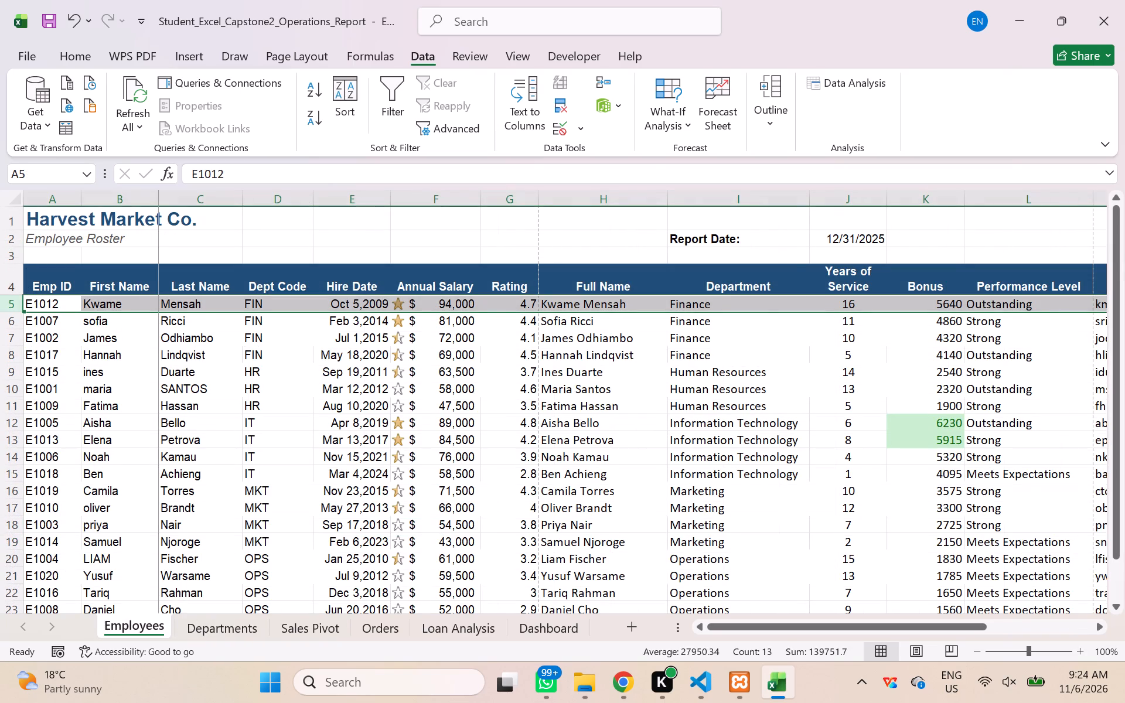
click(935, 204)
scroll(831, 395, down, 3)
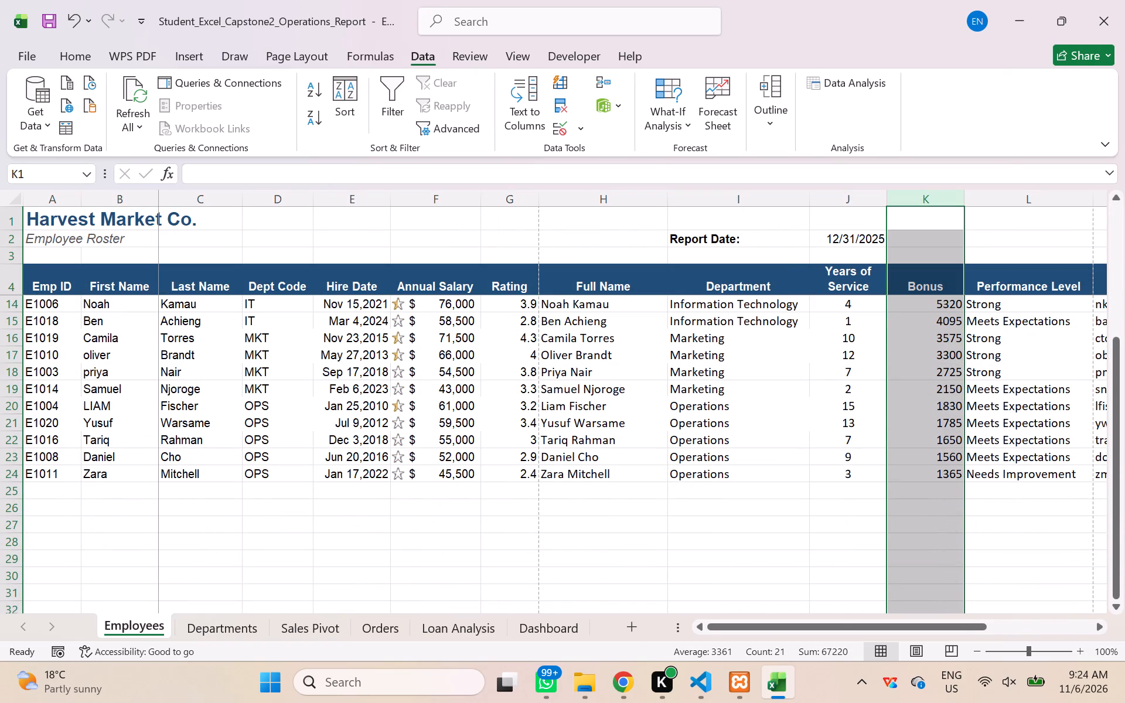
Set the Loan Amount in B4 on the Loan Analysis sheet to 85000.
click(479, 632)
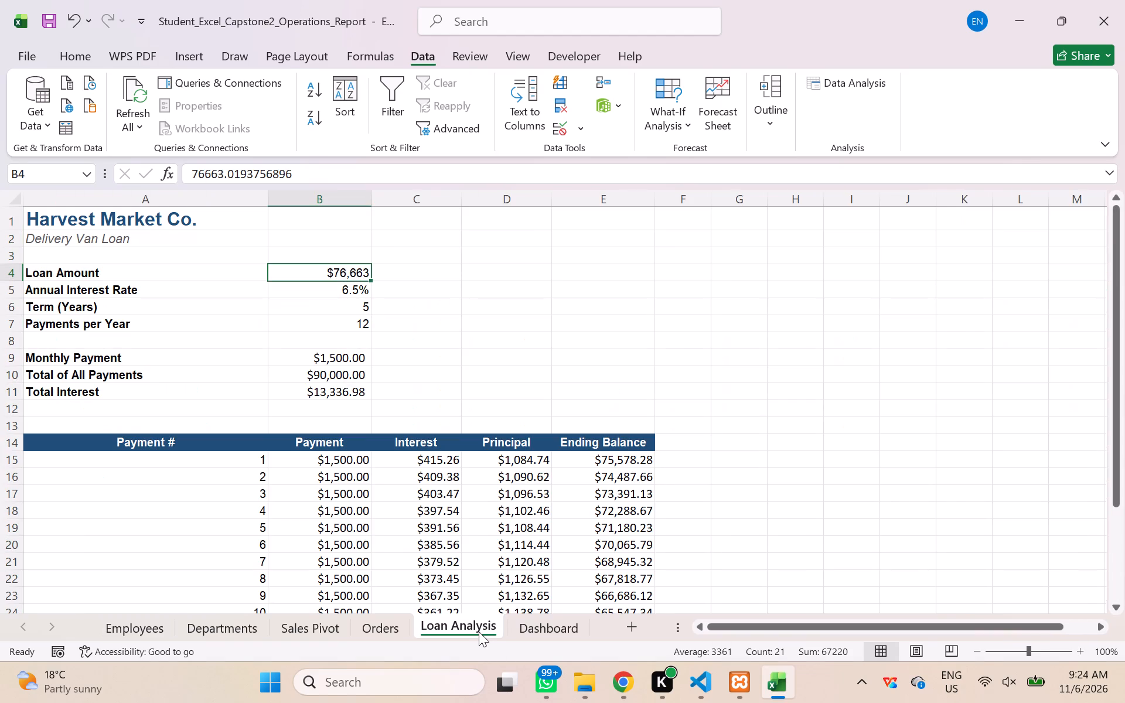
scroll(642, 532, down, 2)
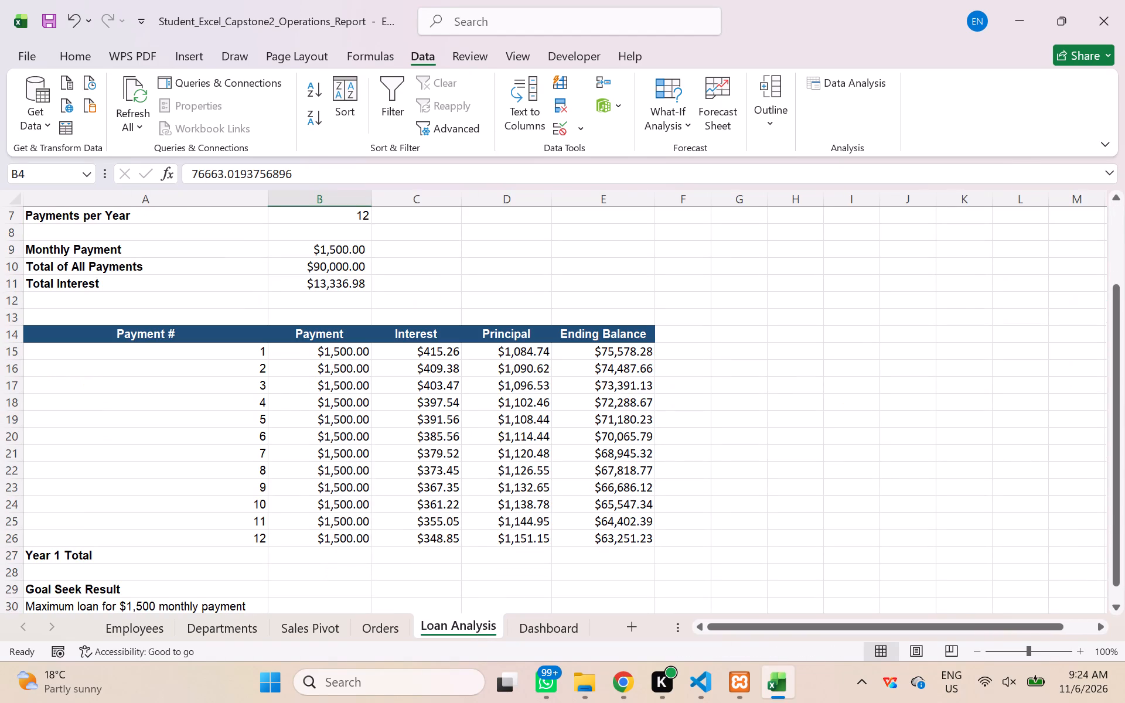
scroll(643, 532, up, 2)
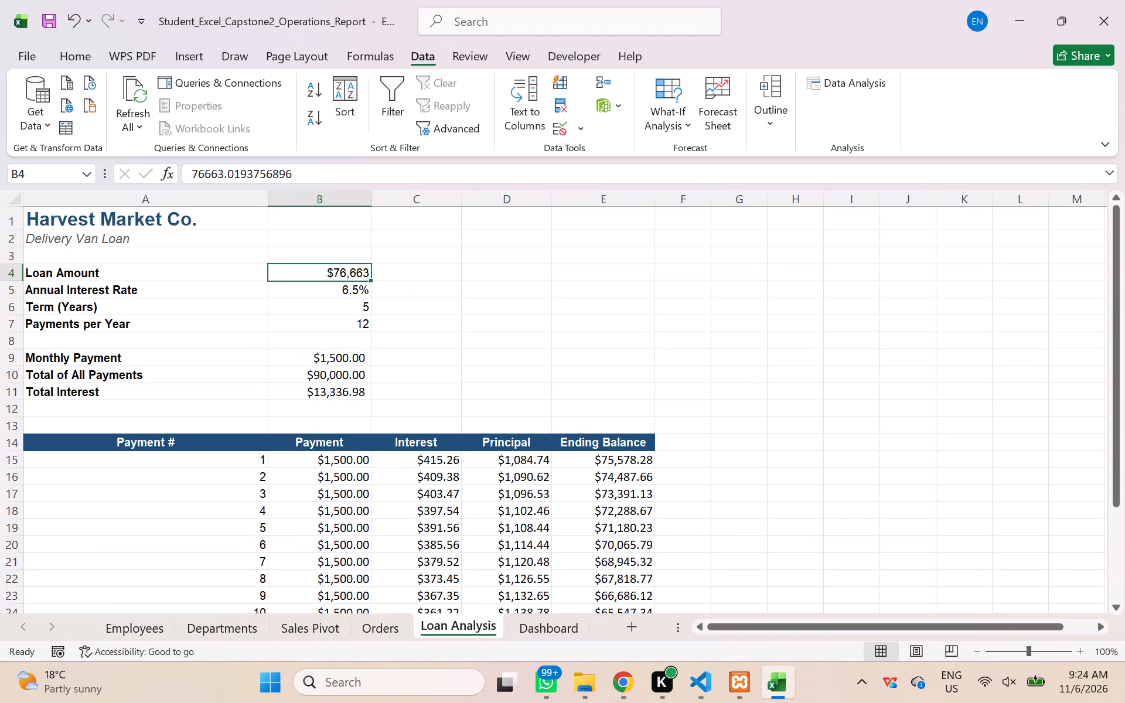
scroll(643, 532, up, 1)
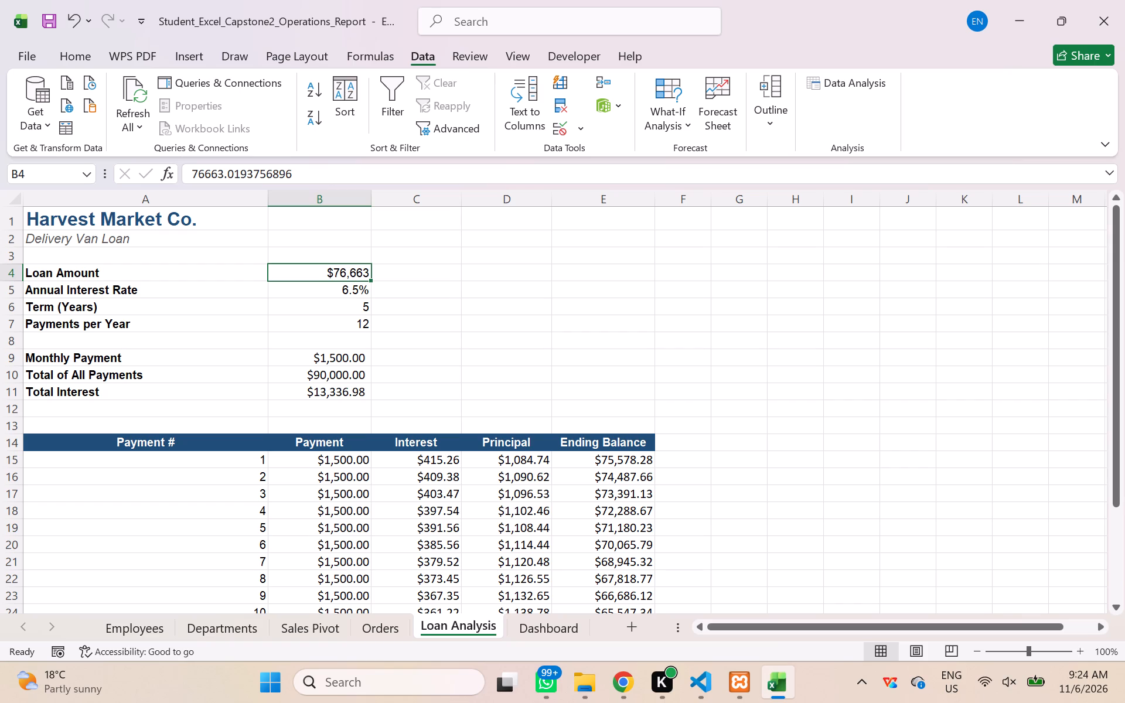
click(298, 274)
text(85)
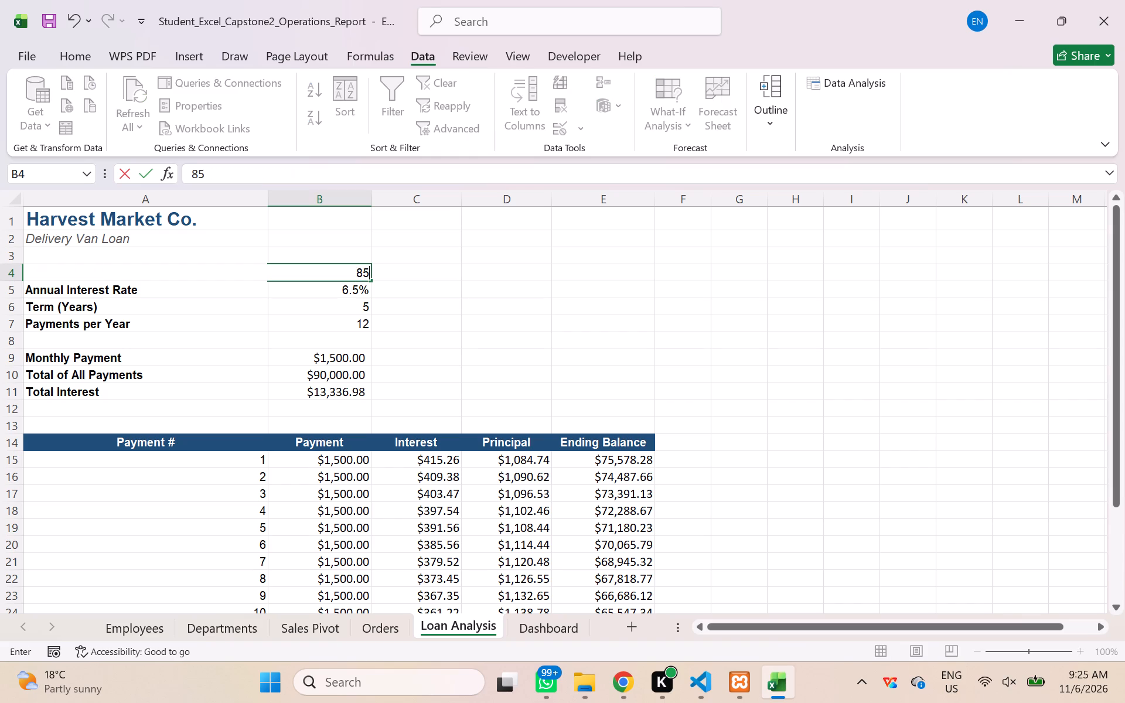
text(000)
key(Return)
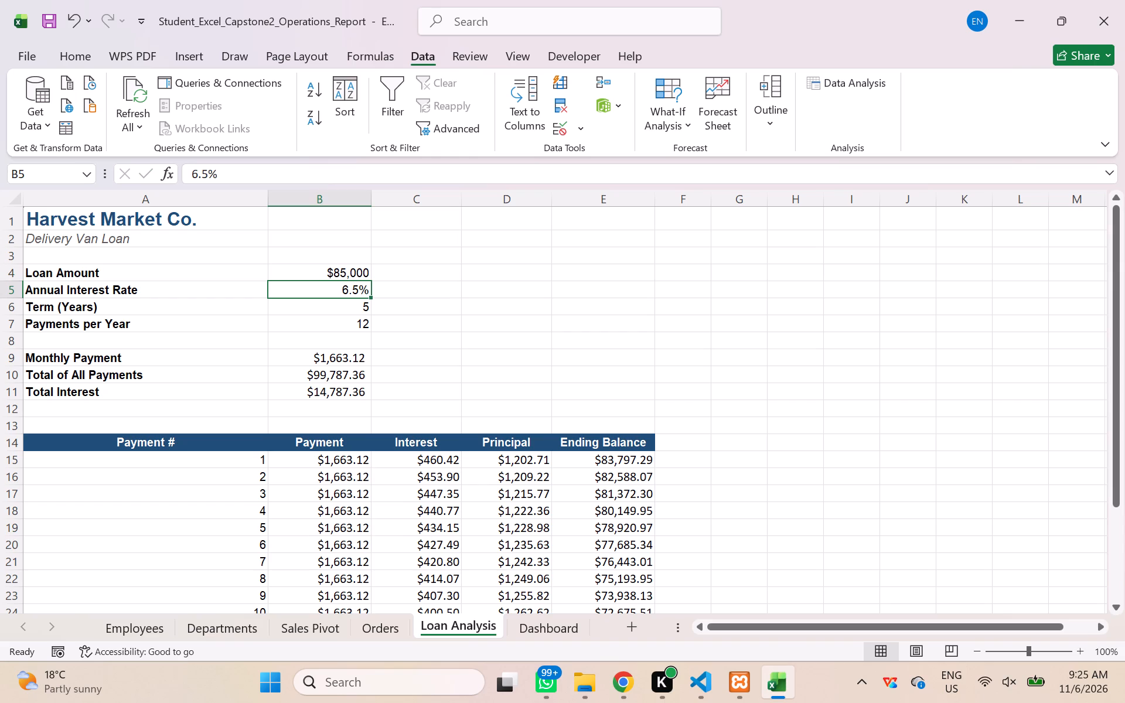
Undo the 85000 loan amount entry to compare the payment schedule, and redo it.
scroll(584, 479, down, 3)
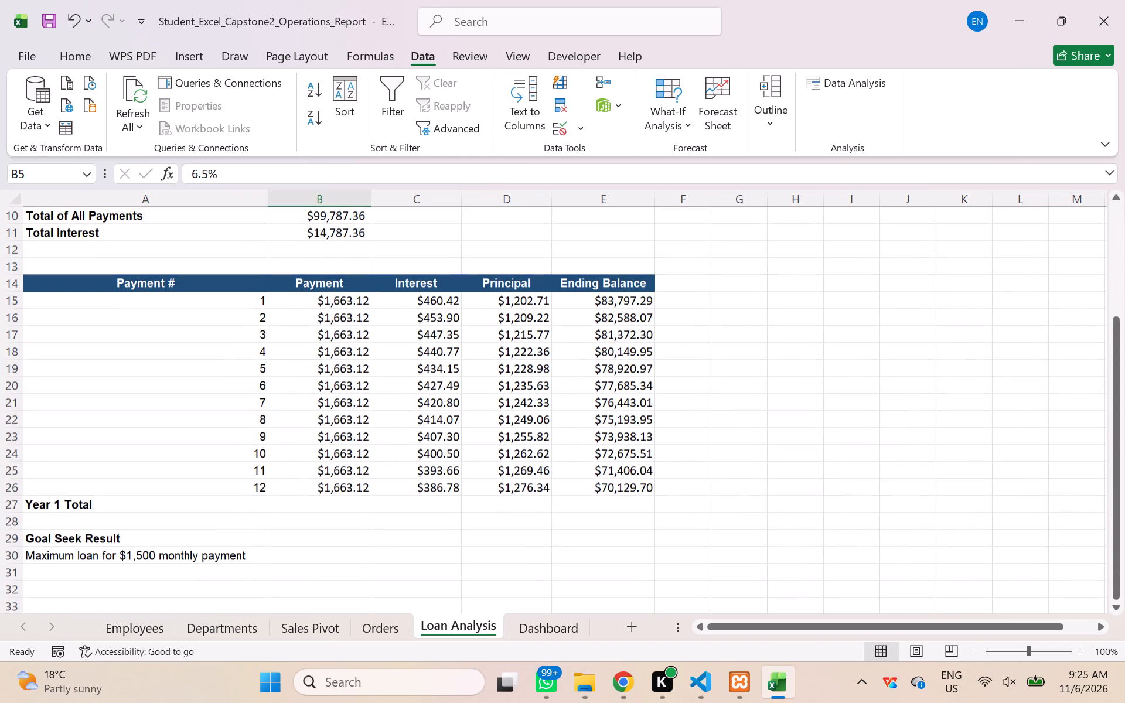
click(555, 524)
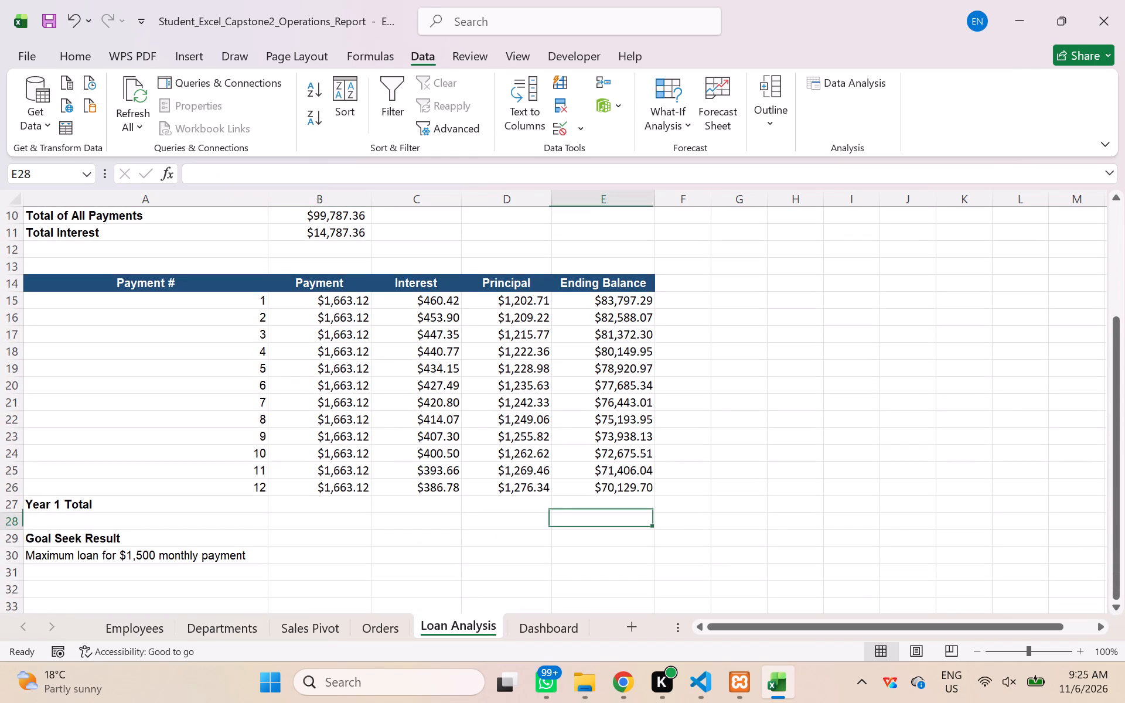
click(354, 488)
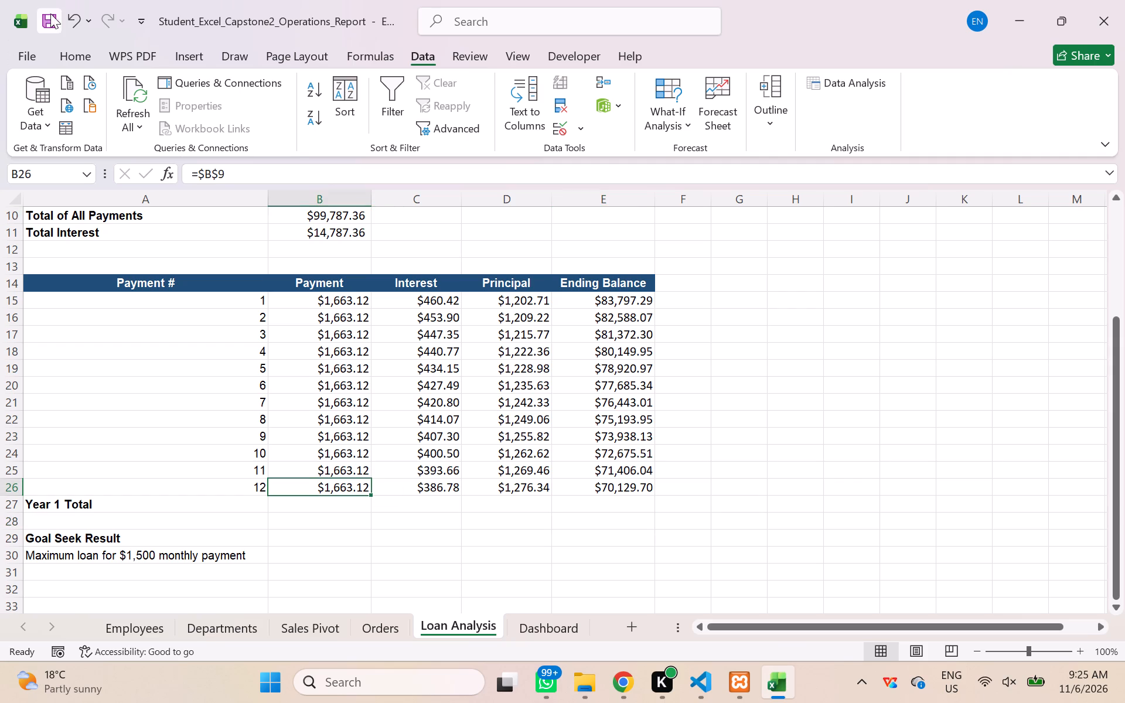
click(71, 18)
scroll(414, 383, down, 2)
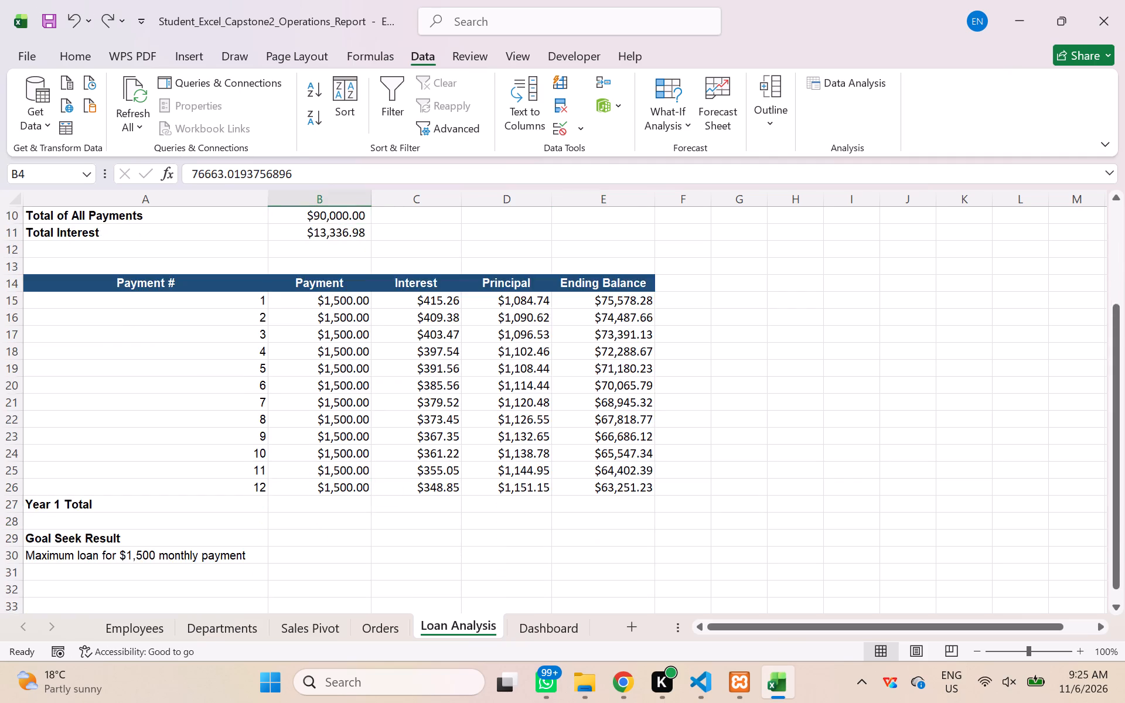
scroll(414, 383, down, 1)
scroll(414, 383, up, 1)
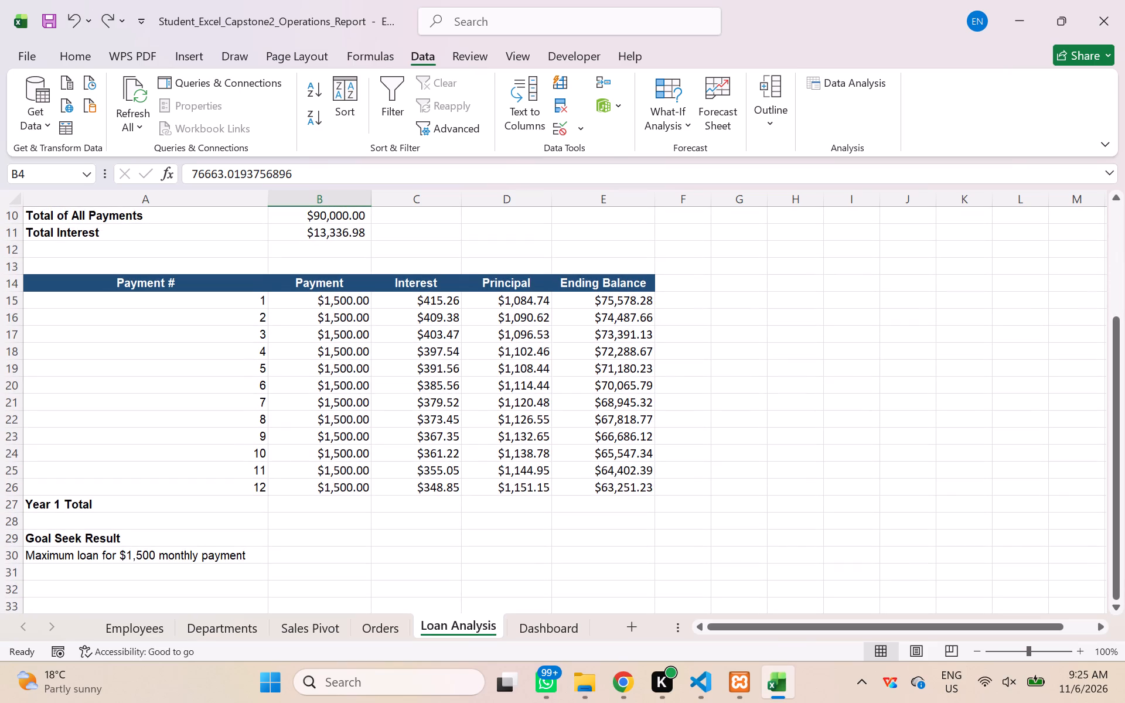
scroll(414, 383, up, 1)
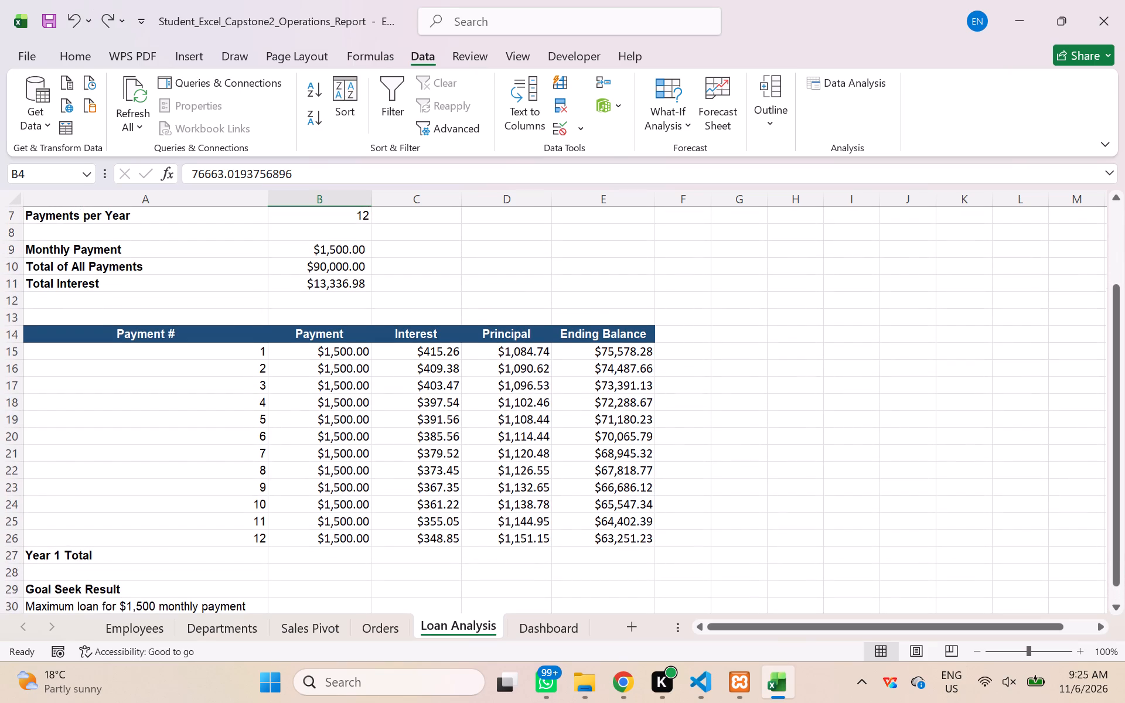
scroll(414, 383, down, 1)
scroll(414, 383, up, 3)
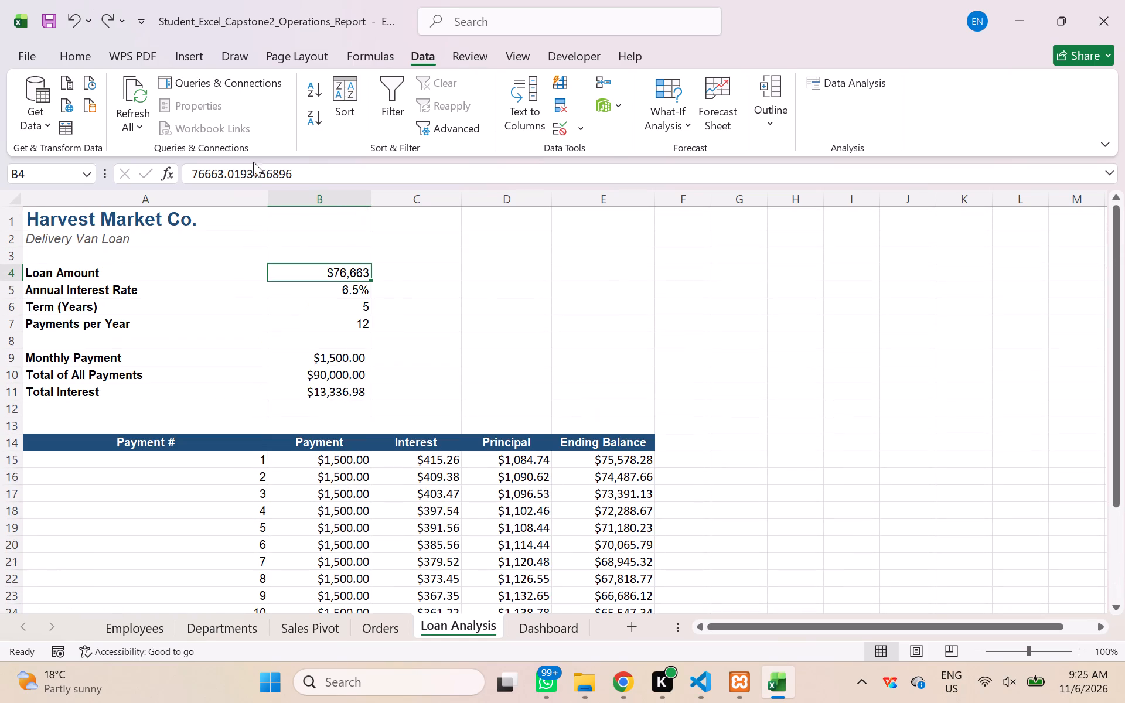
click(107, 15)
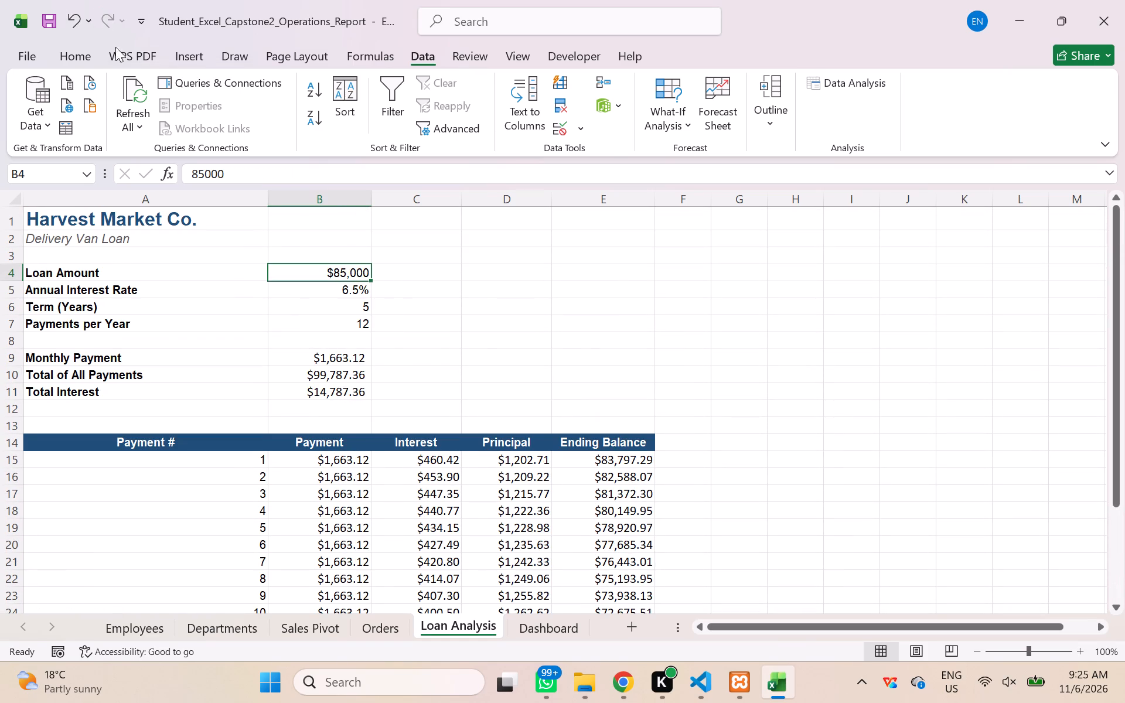
Check the Year 1 Total and Goal Seek Result area of the loan sheet and save the workbook.
scroll(295, 279, down, 3)
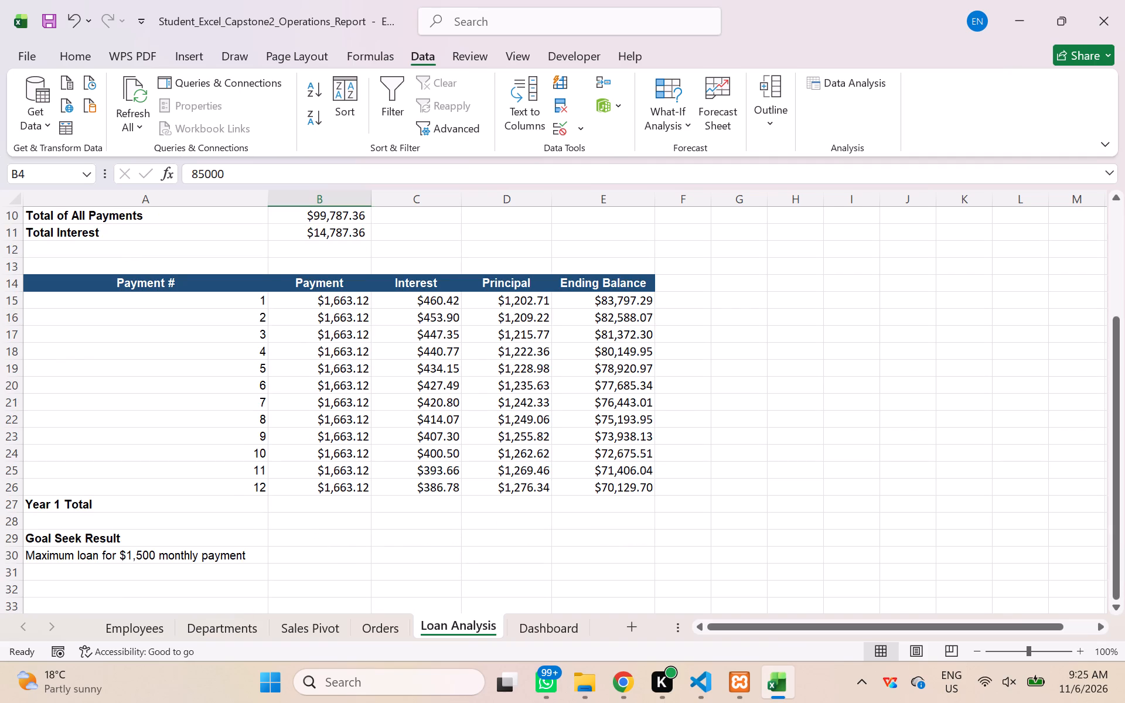
click(354, 498)
click(357, 564)
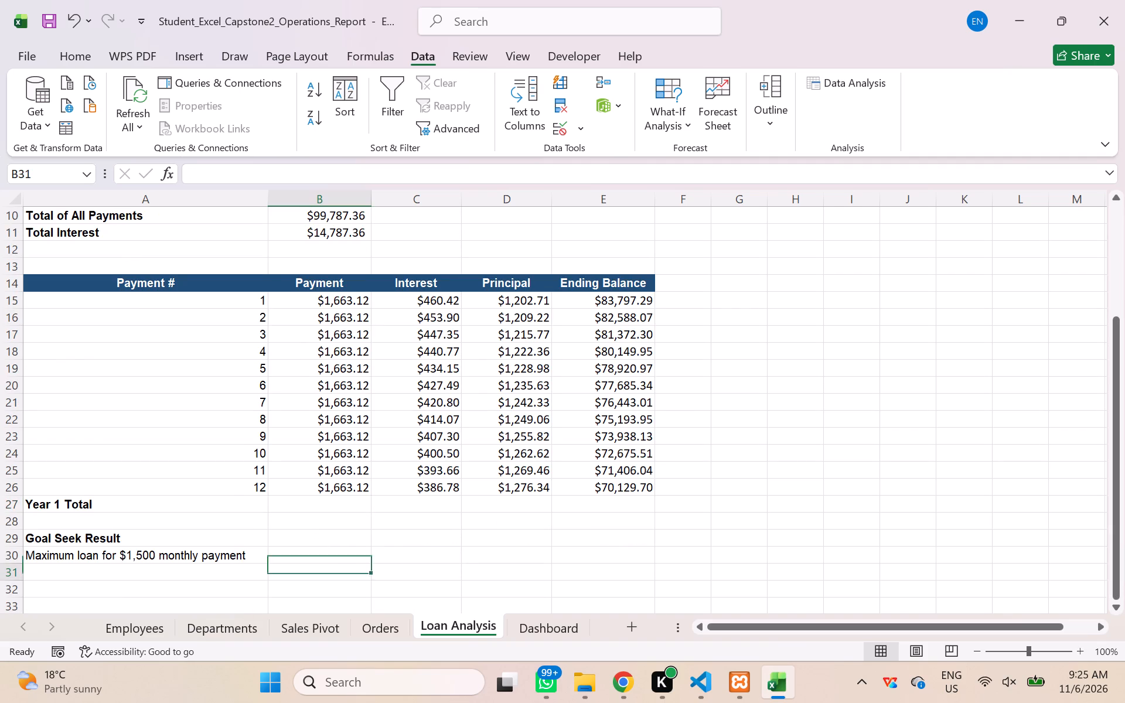
click(403, 544)
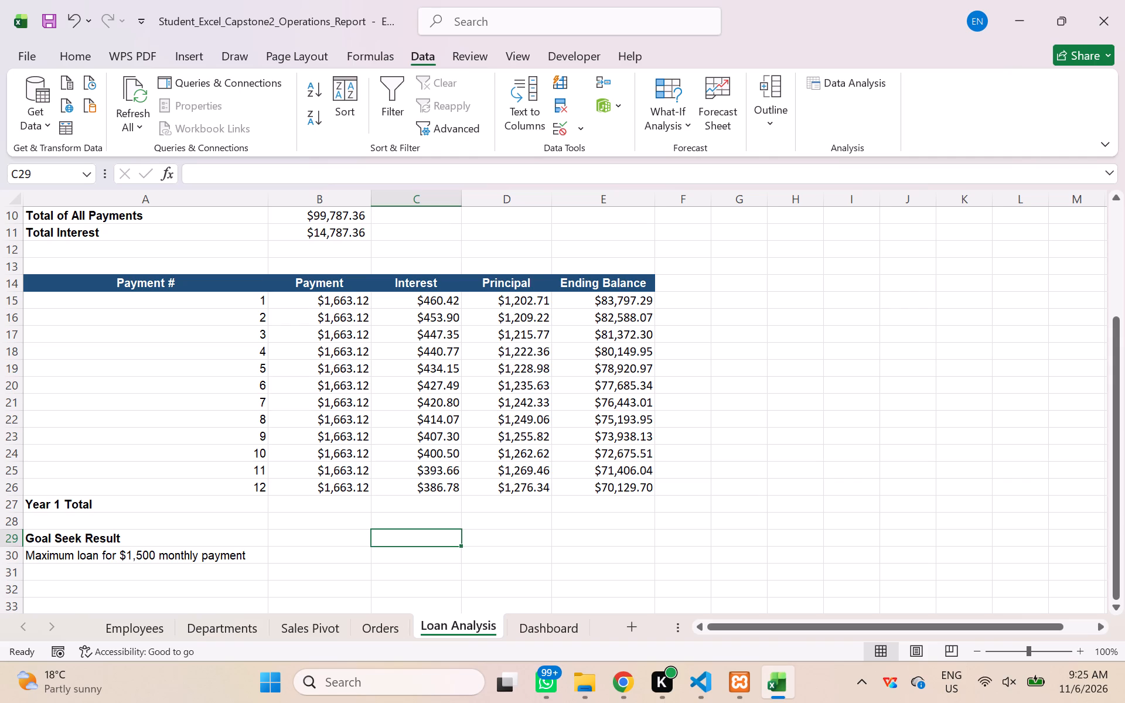
click(46, 27)
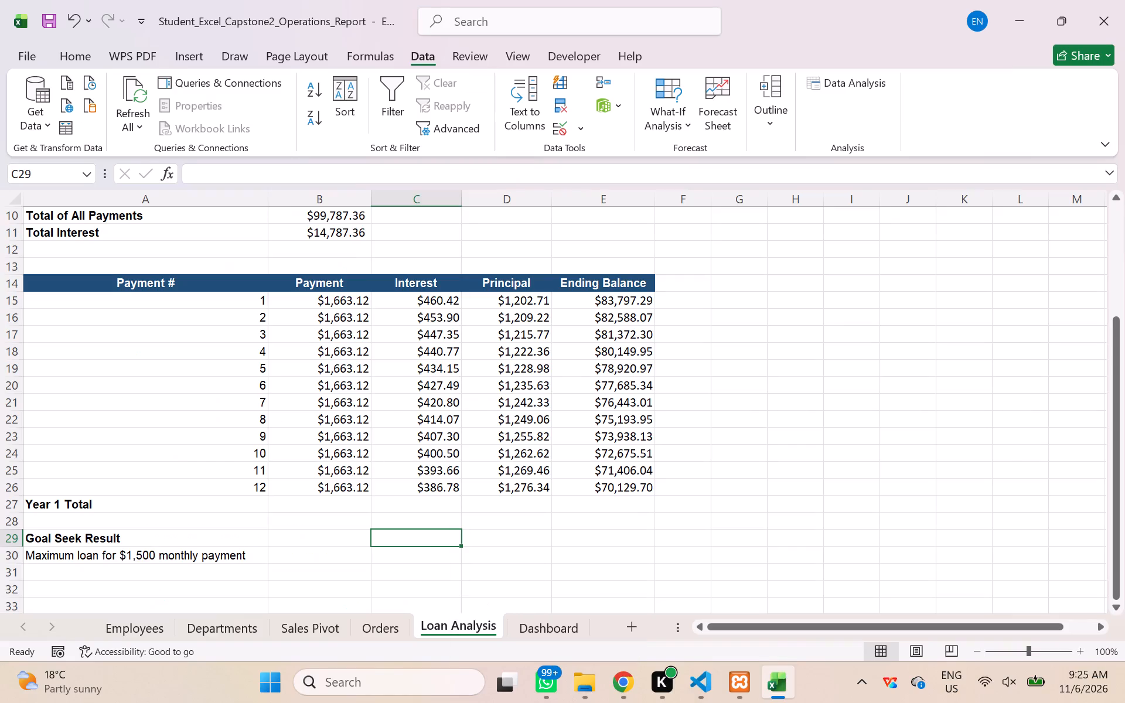
Open the Dashboard sheet and examine its employee summary labels, department table and Quick Links section.
click(541, 628)
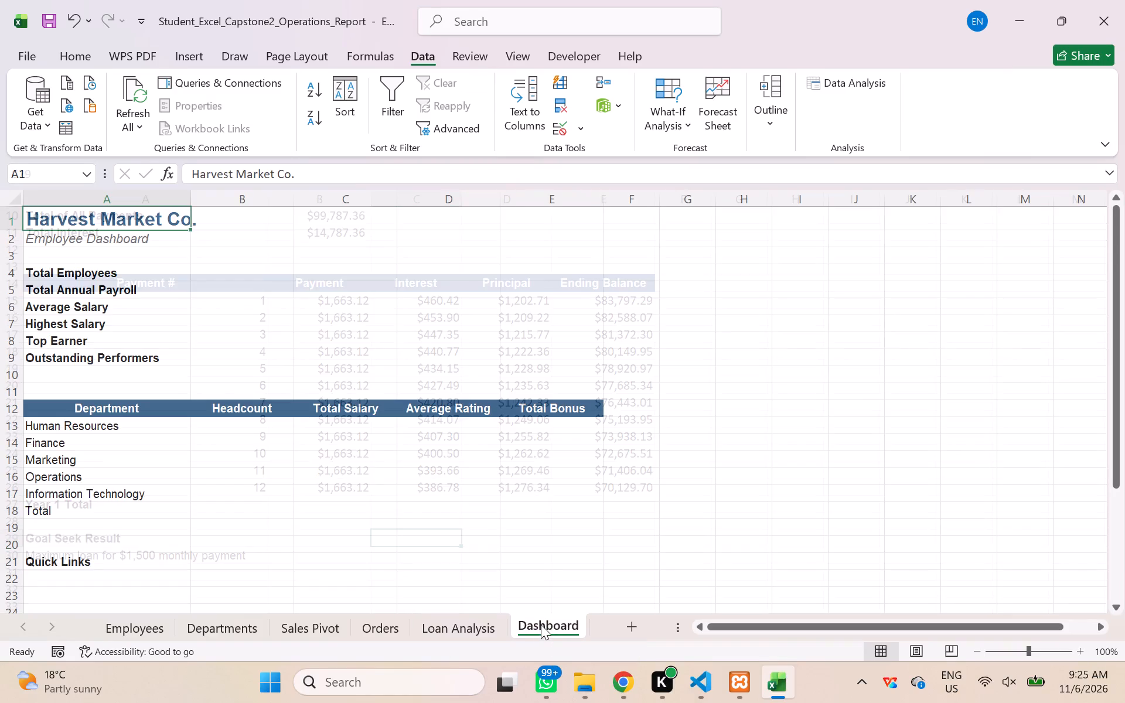
scroll(484, 508, down, 3)
scroll(484, 508, up, 4)
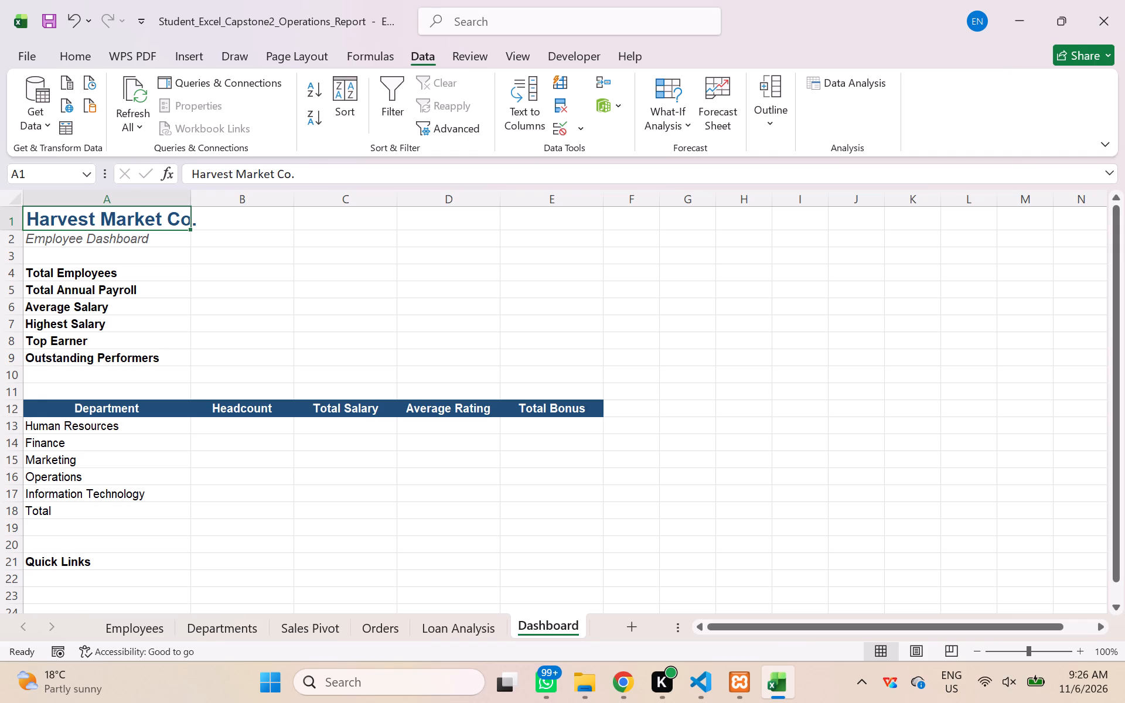
click(630, 459)
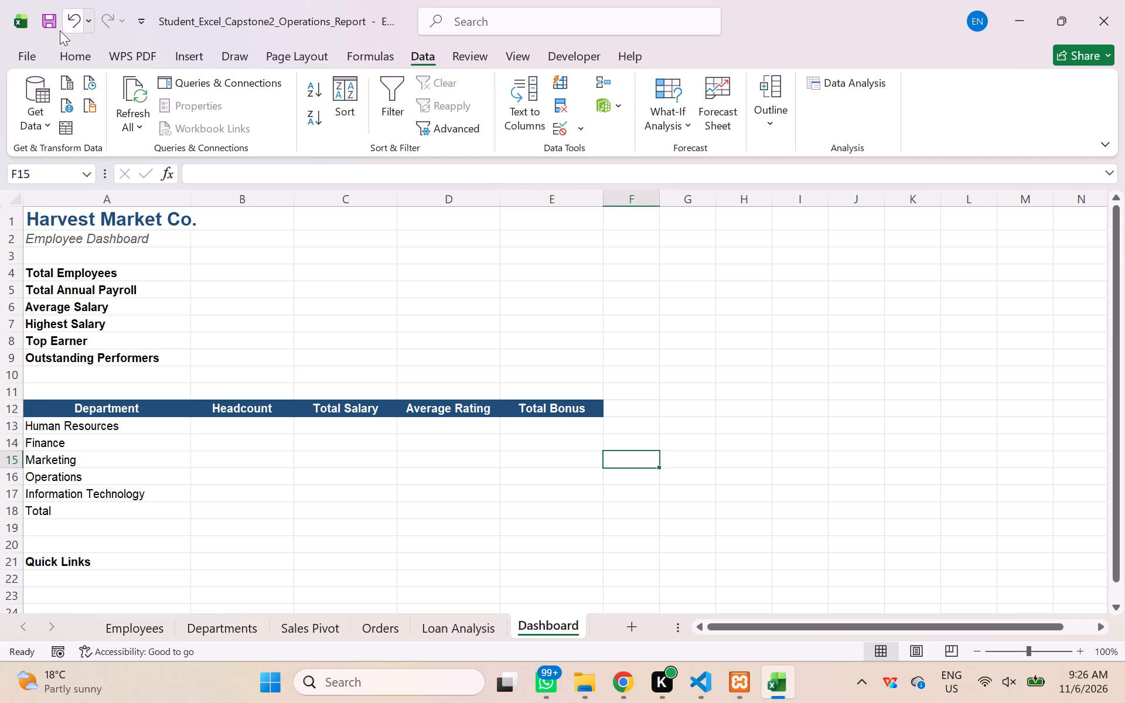
Save the operations report workbook.
double_click(45, 23)
Switch to Visual Studio Code and read through the login and register form markup in index.php of the login_register_page project.
click(699, 694)
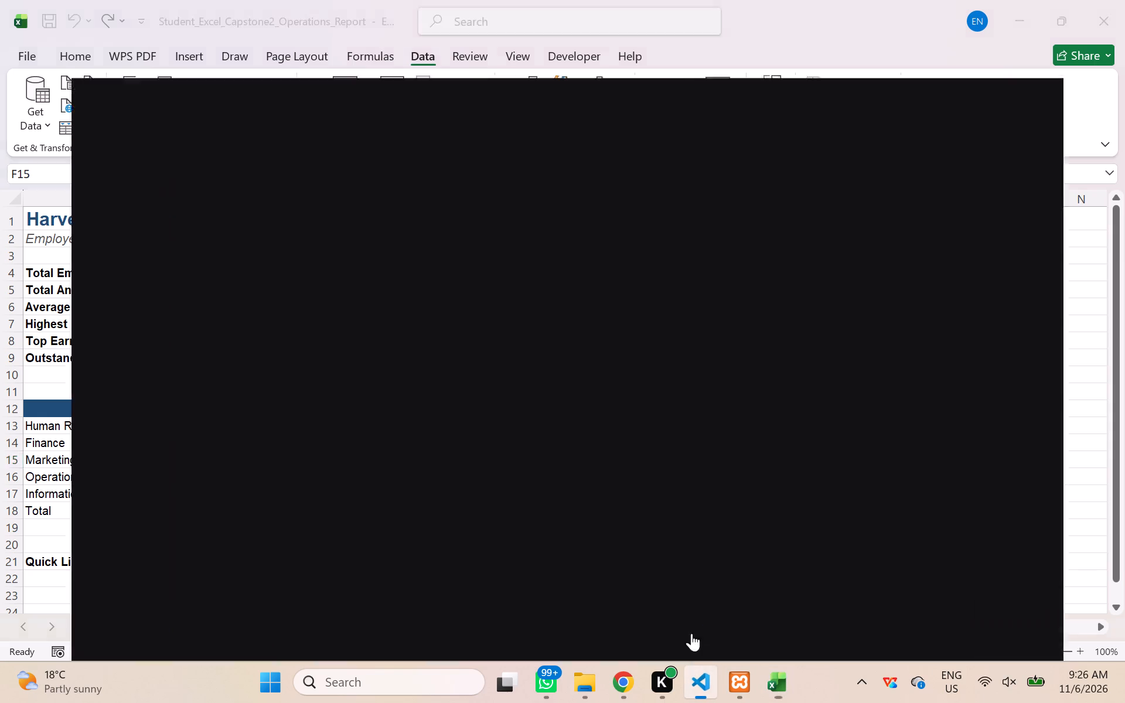
scroll(694, 427, up, 3)
click(124, 135)
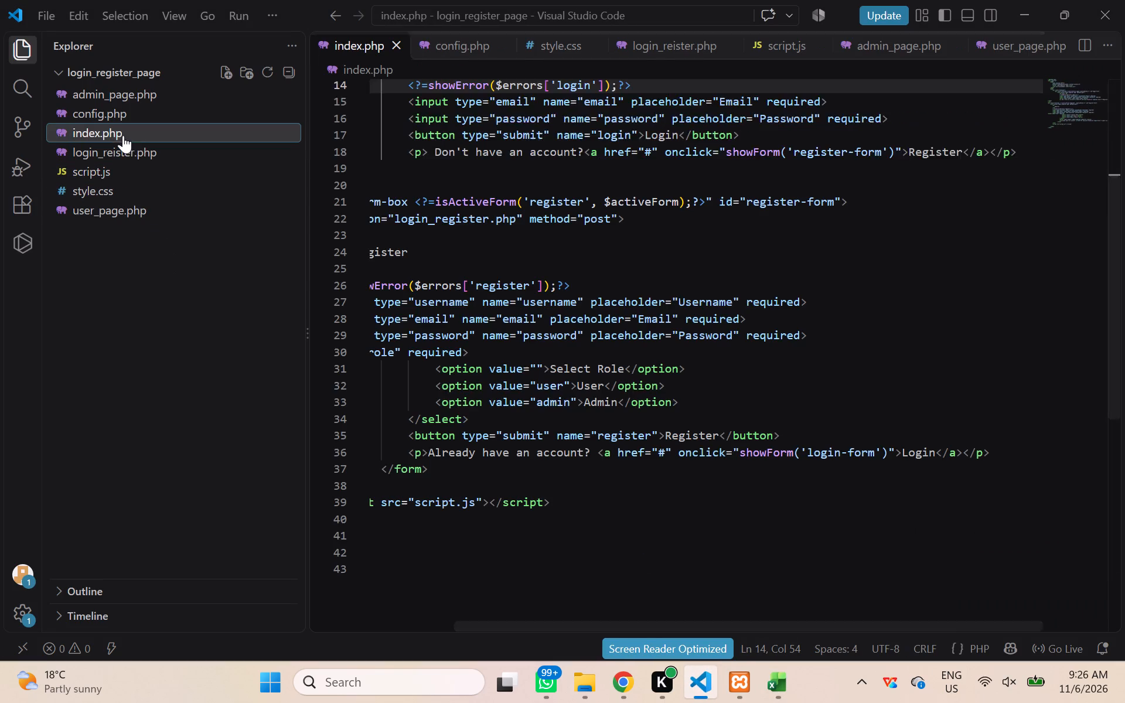
scroll(495, 245, up, 7)
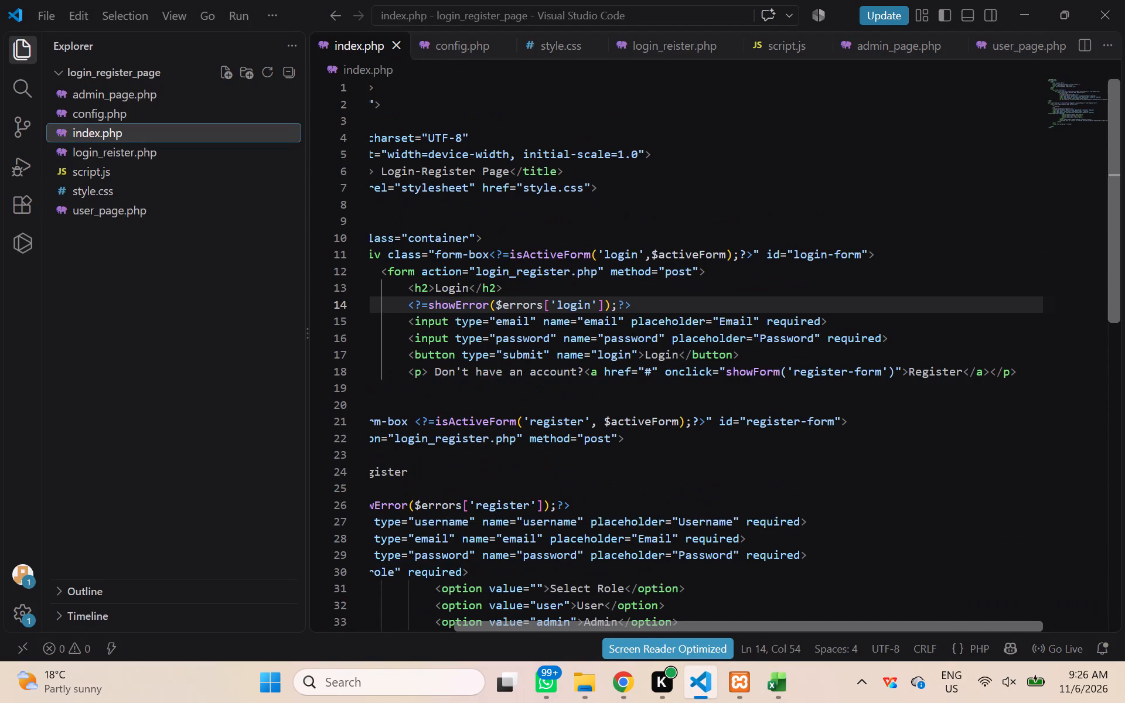
click(502, 224)
scroll(523, 226, down, 9)
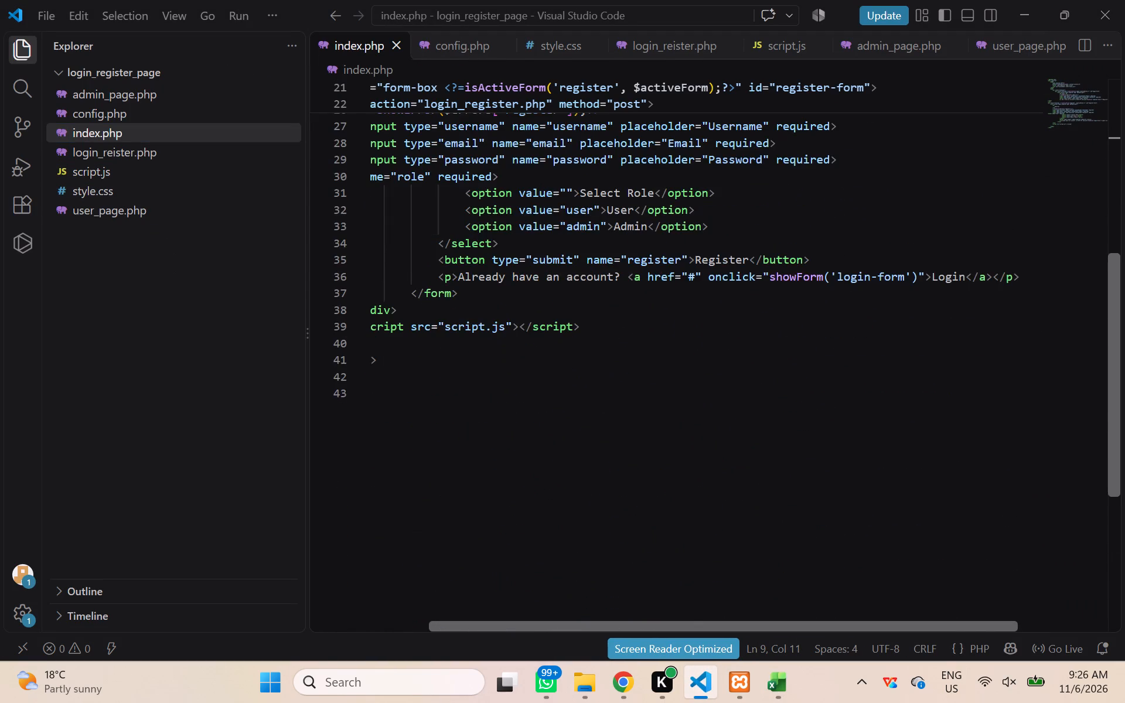
scroll(524, 241, down, 1)
click(625, 314)
scroll(625, 315, up, 6)
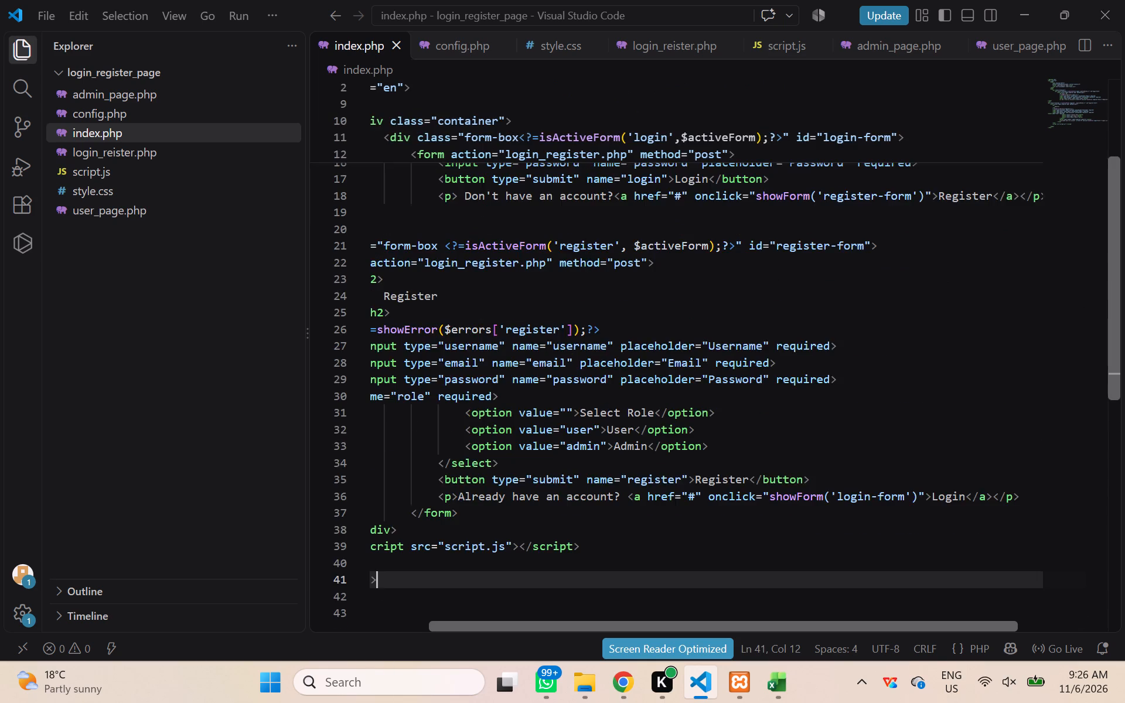
scroll(616, 315, up, 4)
Look through the code in the project's config.php, login_reister.php and script.js files.
click(108, 107)
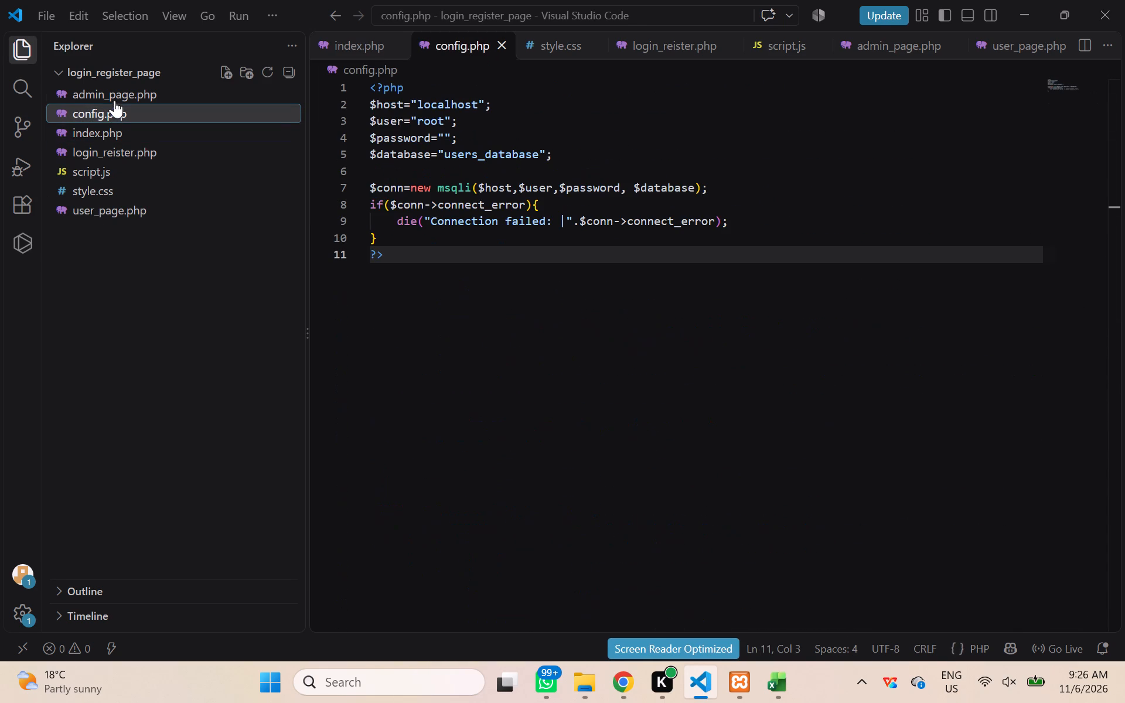
scroll(465, 412, up, 3)
click(118, 157)
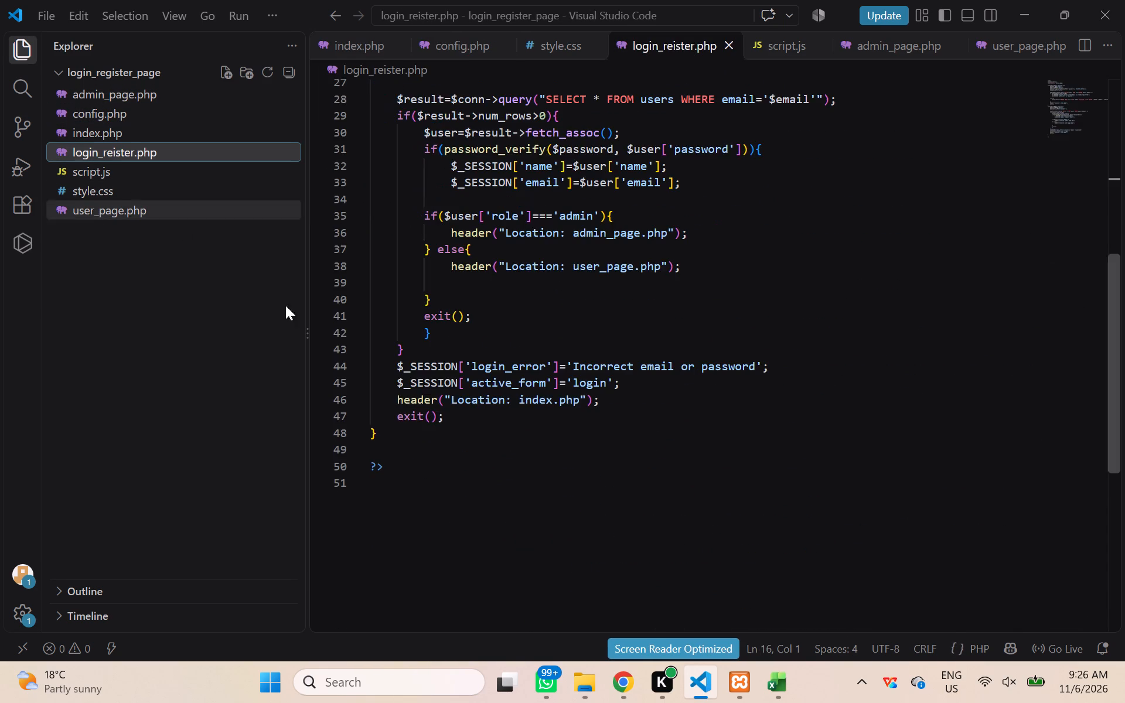
scroll(625, 336, up, 14)
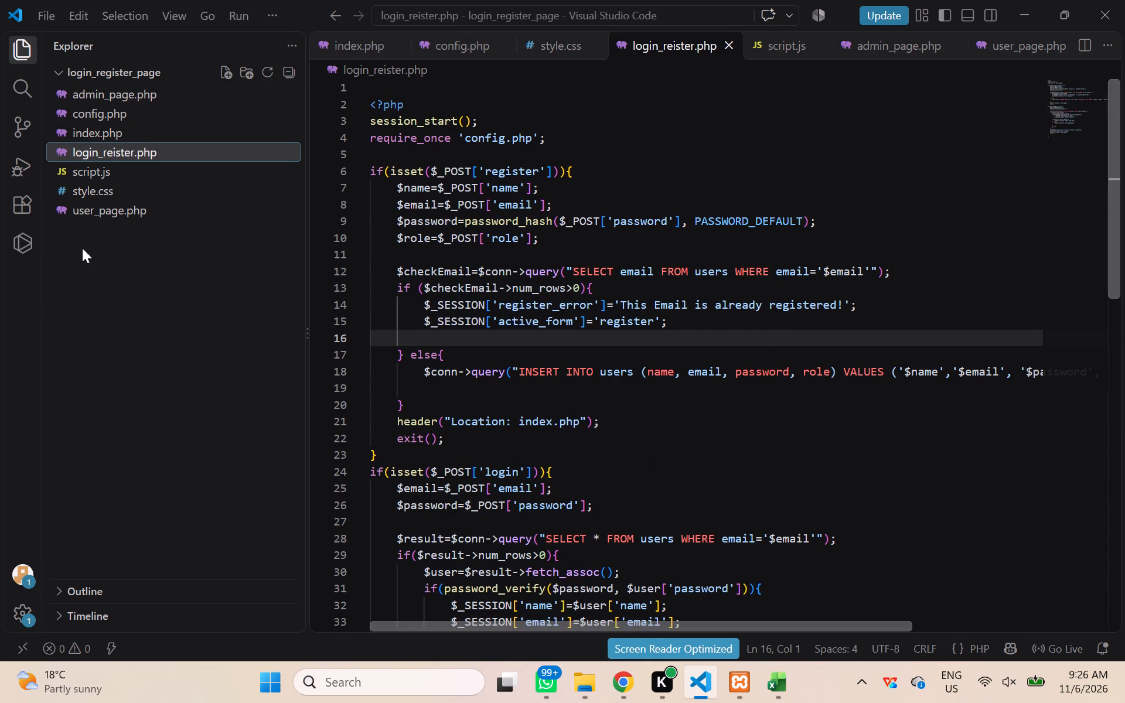
click(103, 178)
scroll(696, 325, up, 5)
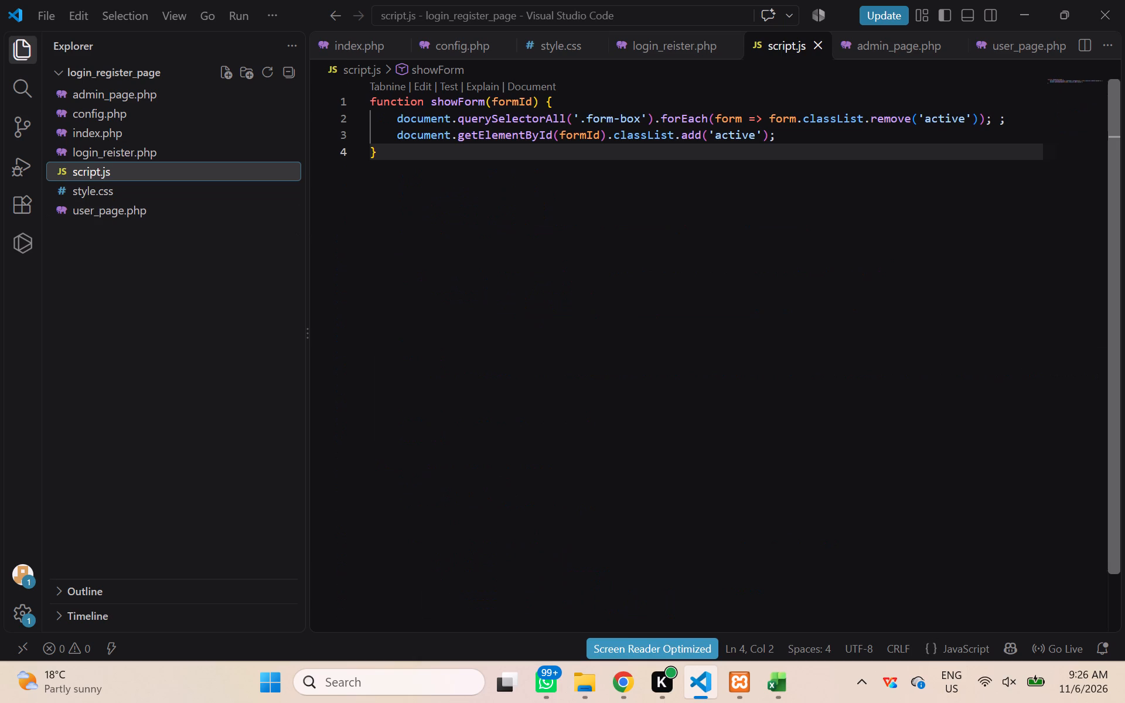
Open style.css and examine its rules for the body, container, form box, inputs, buttons and paragraph links.
click(87, 197)
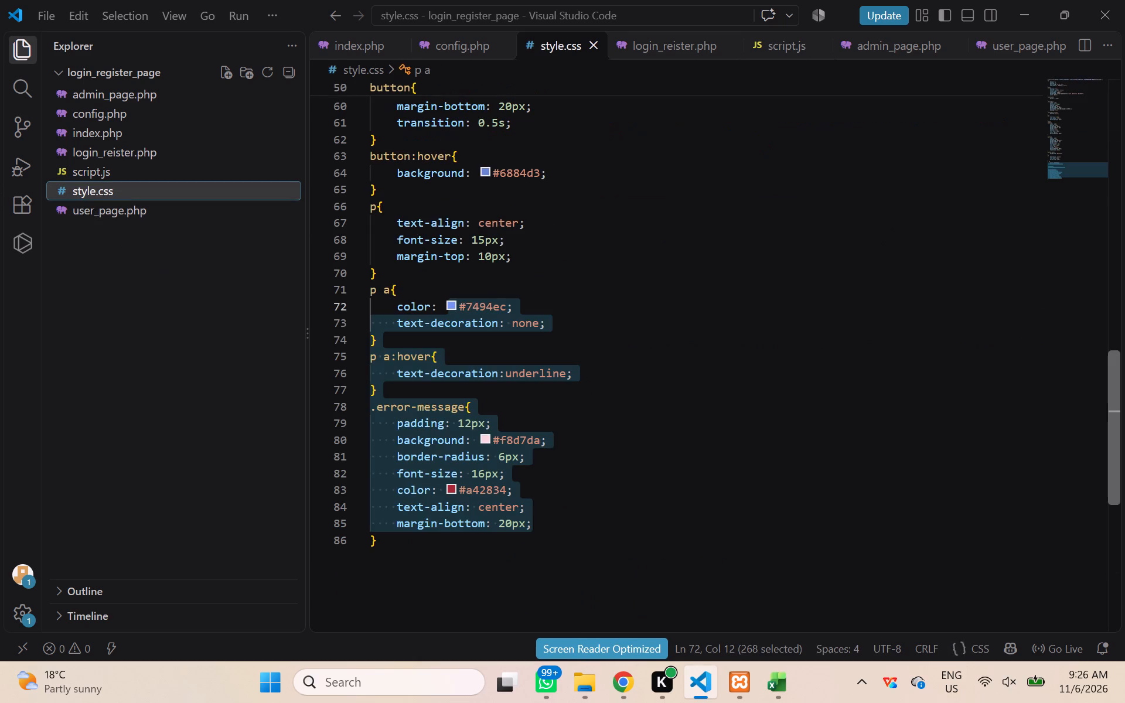
scroll(797, 381, up, 4)
scroll(693, 360, up, 15)
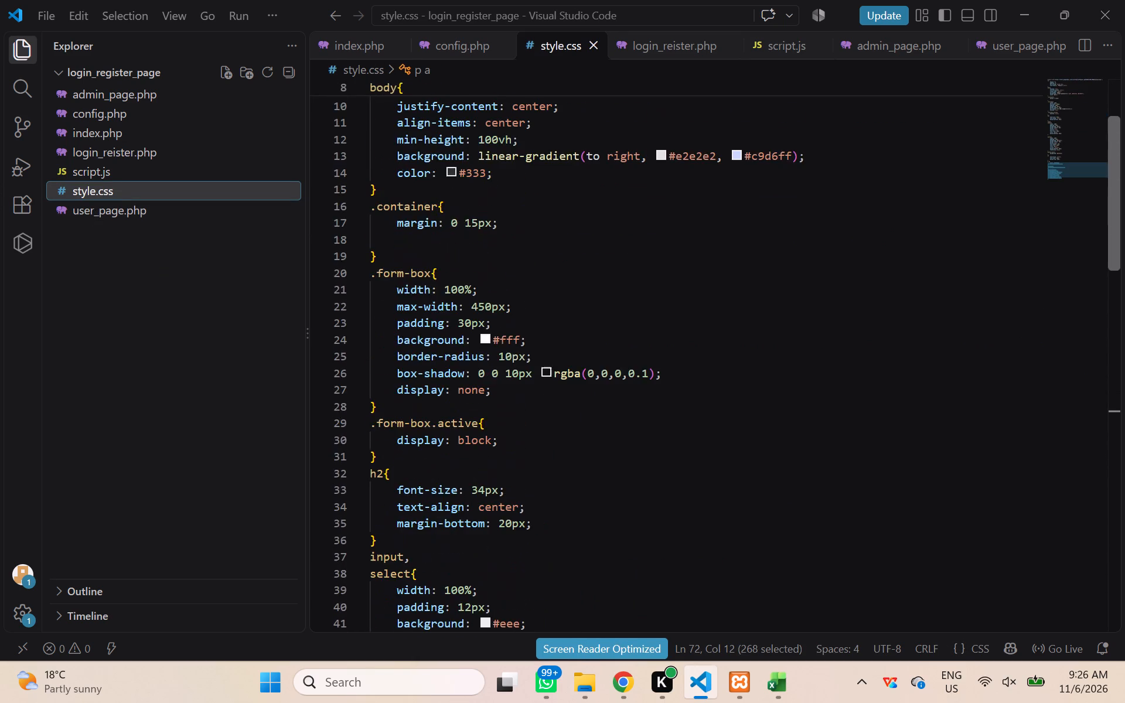
scroll(628, 334, up, 9)
click(623, 381)
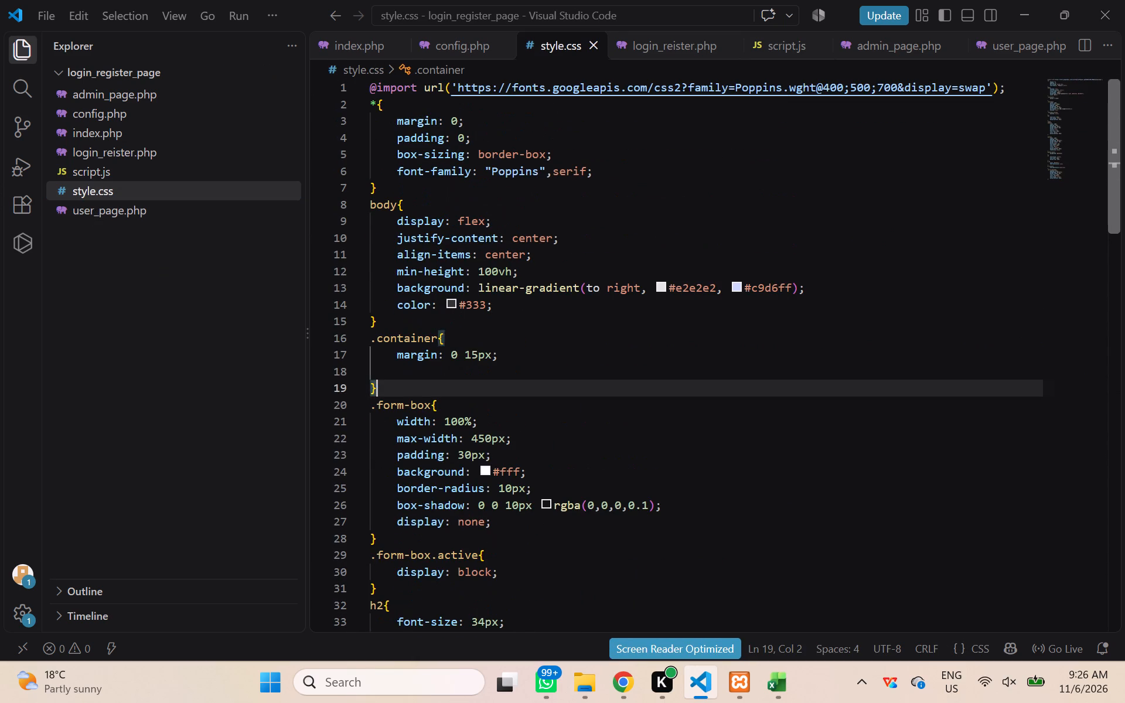
scroll(625, 370, down, 14)
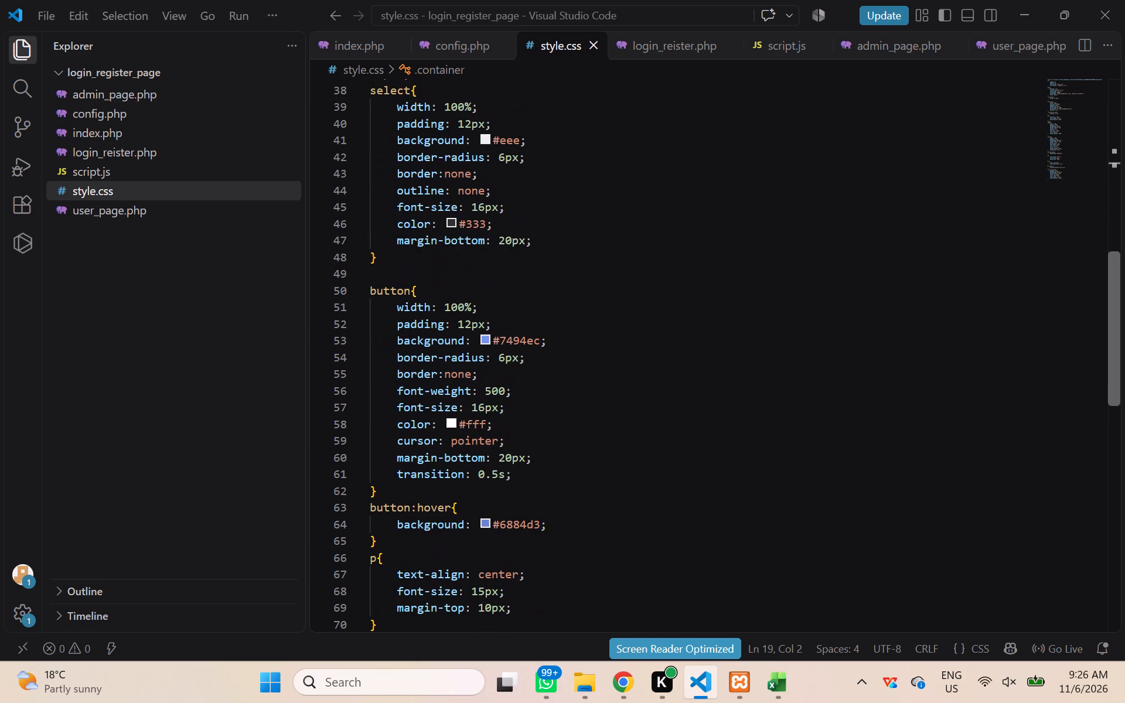
scroll(625, 369, down, 1)
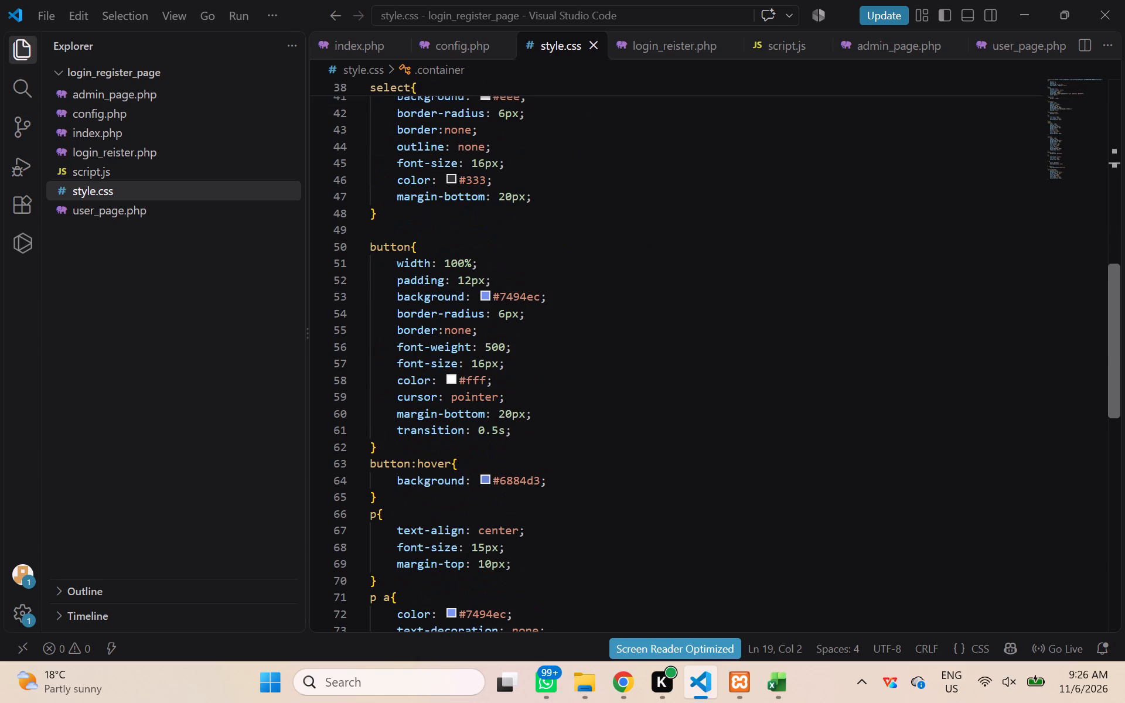
click(606, 411)
scroll(524, 498, down, 4)
scroll(524, 498, up, 5)
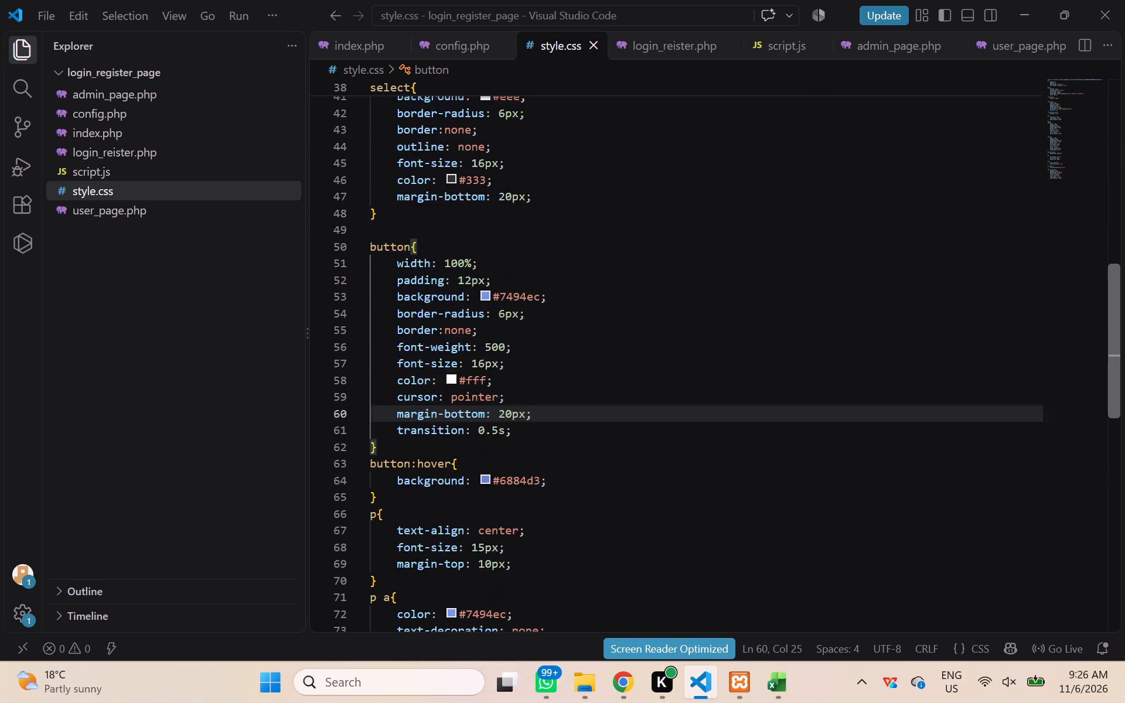
scroll(524, 498, up, 2)
click(536, 350)
scroll(546, 387, up, 2)
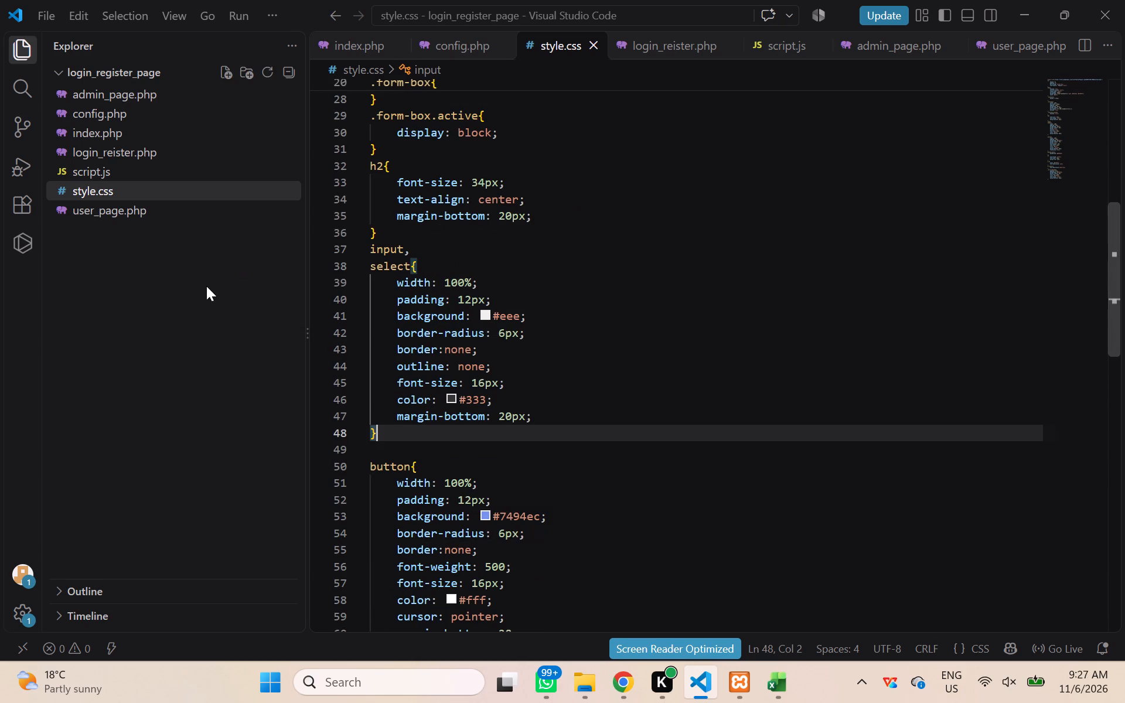
Check user_page.php, and reread index.php from its first line with the start of each code line in view.
click(134, 213)
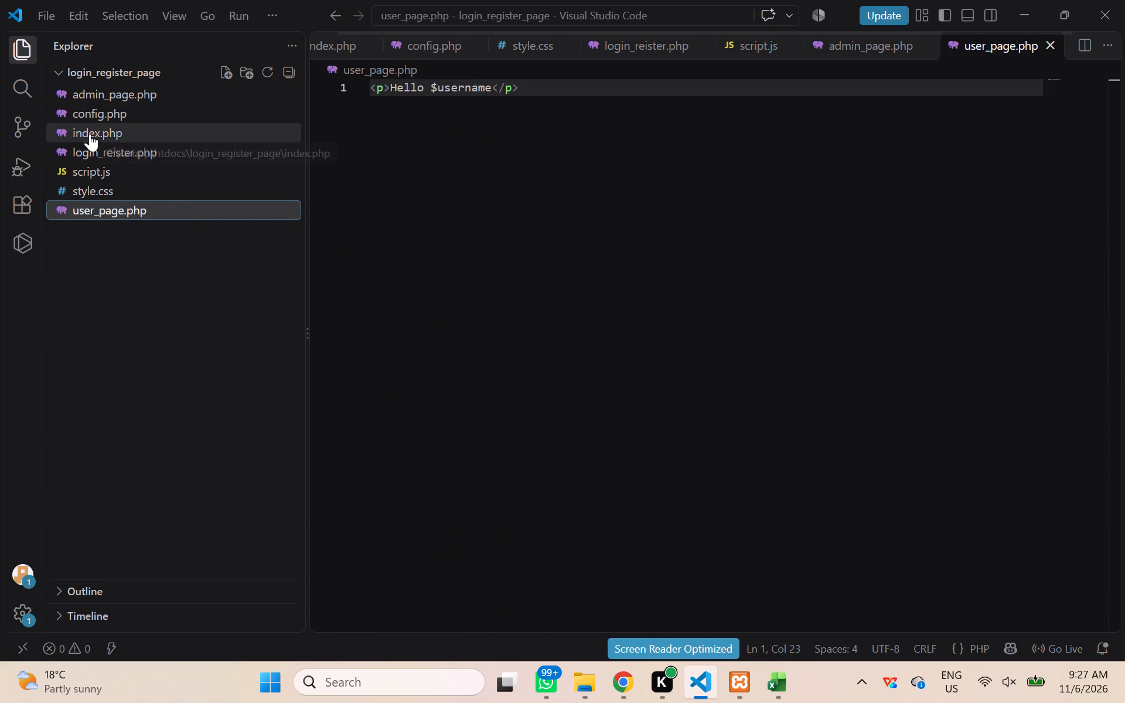
click(88, 132)
scroll(679, 209, up, 6)
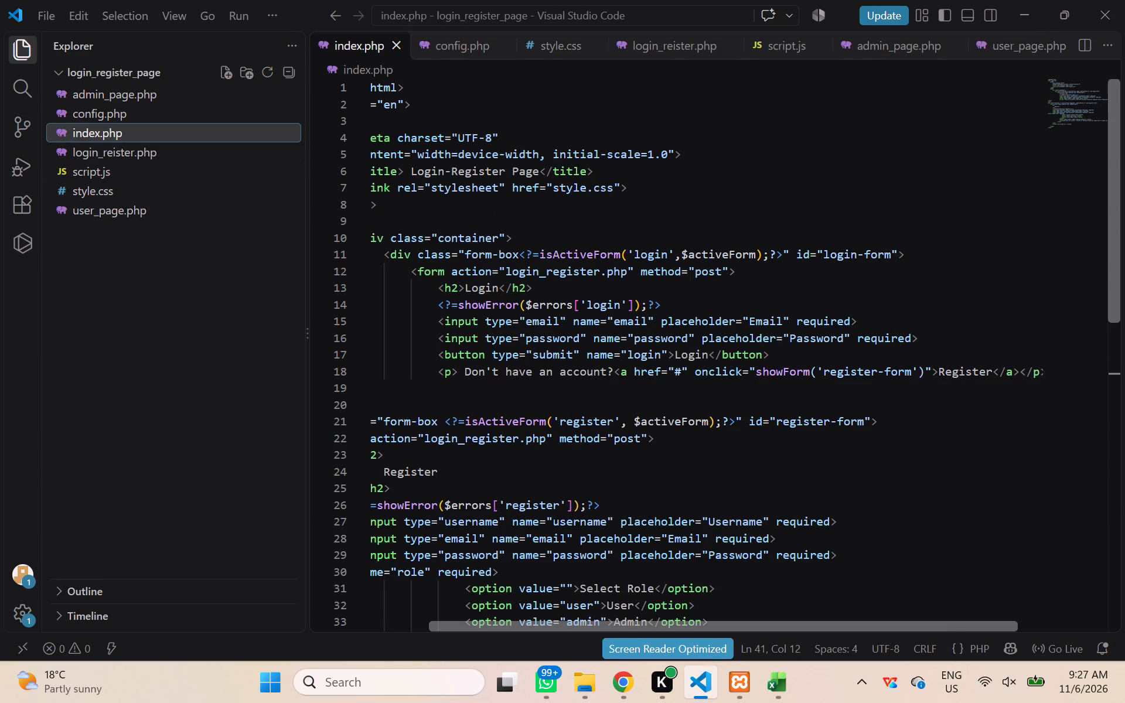
scroll(463, 134, up, 2)
click(472, 122)
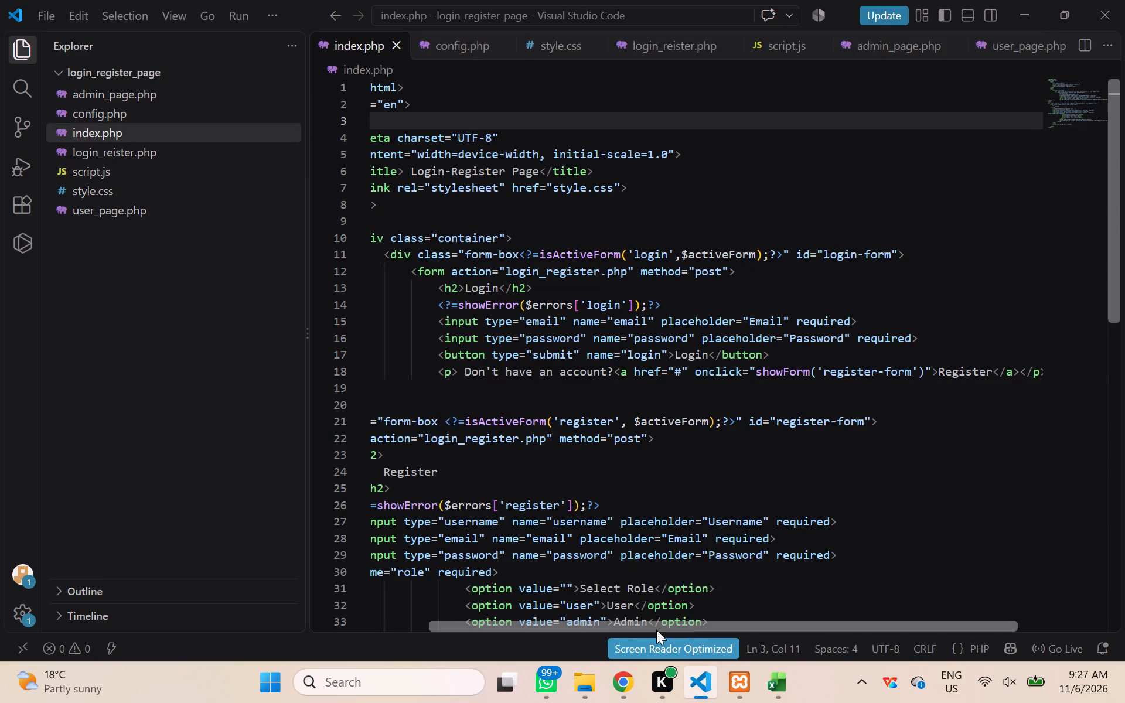
drag(603, 630, 451, 632)
scroll(544, 410, up, 4)
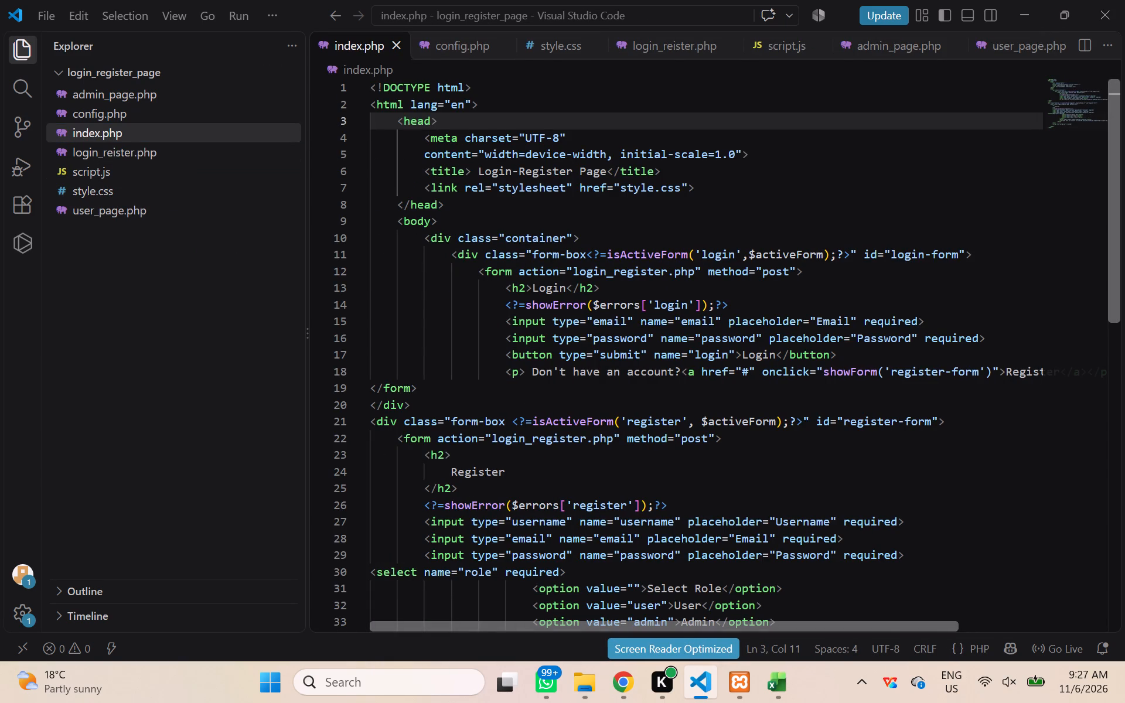
scroll(530, 136, down, 3)
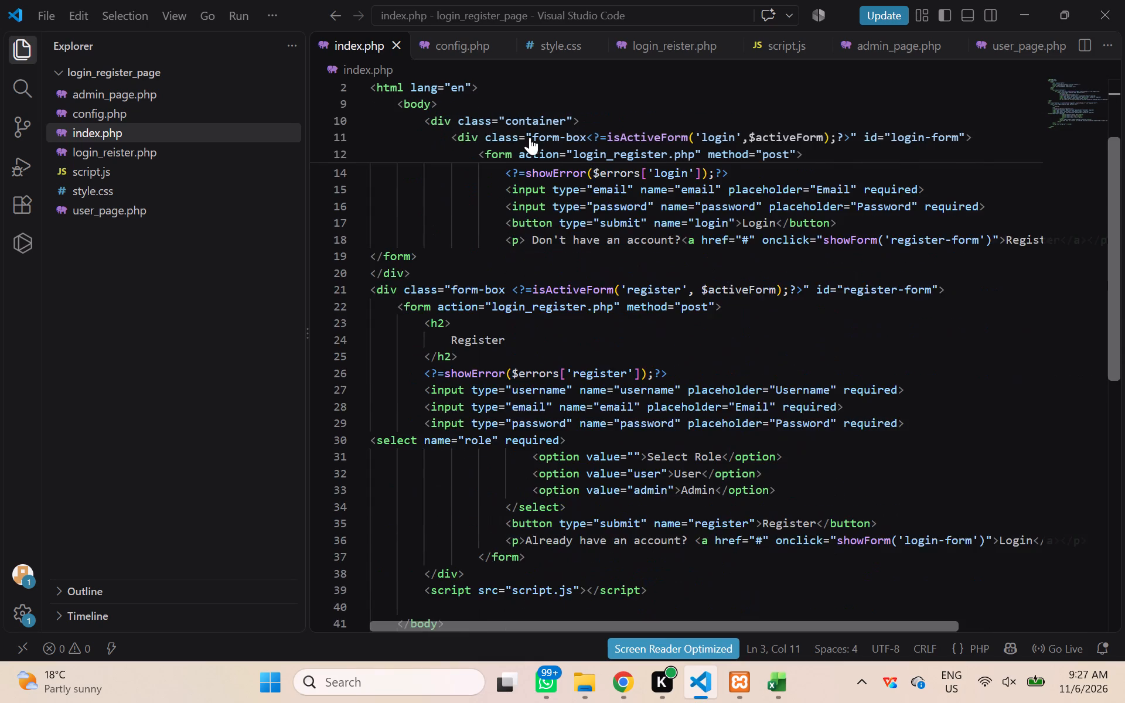